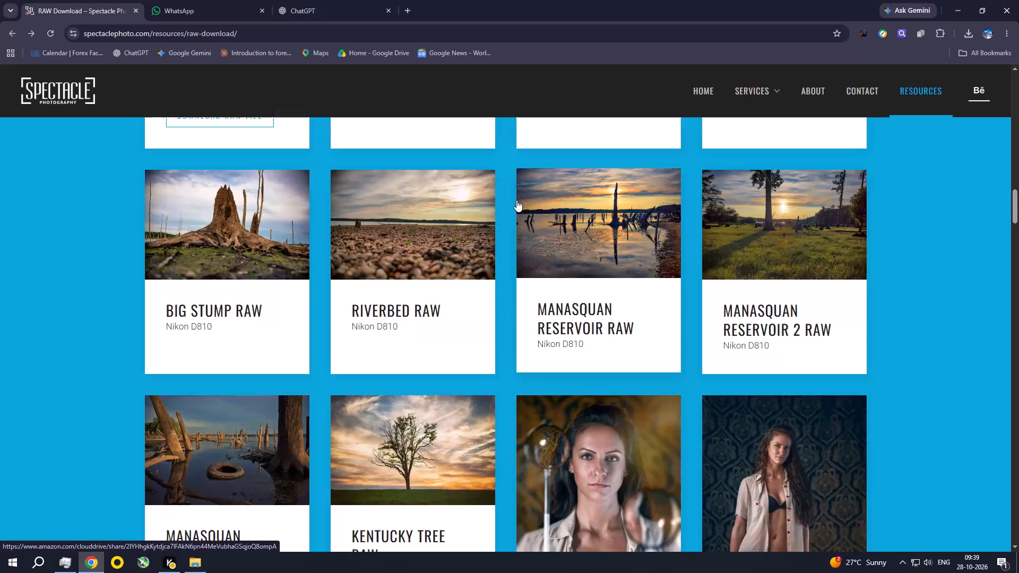
# Browse the RAW files offered on the Spectacle Photography RAW download page.
pyautogui.scroll(-1, 516, 200)
pyautogui.scroll(1, 516, 200)
pyautogui.scroll(-7, 515, 201)
pyautogui.scroll(1, 514, 200)
pyautogui.scroll(-9, 514, 200)
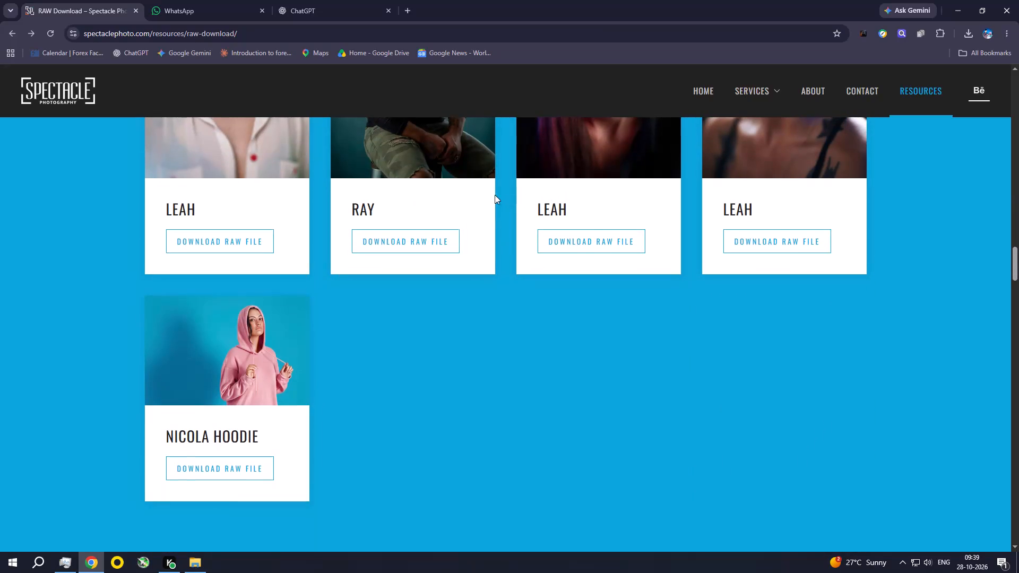
# Return to the "download raw image" search results and look through them for other RAW photo sources and related searches.
pyautogui.click(13, 37)
pyautogui.scroll(-1, 383, 301)
pyautogui.scroll(1, 383, 301)
pyautogui.scroll(-2, 383, 302)
pyautogui.scroll(3, 383, 302)
pyautogui.scroll(-2, 382, 302)
pyautogui.scroll(1, 381, 301)
pyautogui.scroll(-1, 381, 301)
pyautogui.scroll(2, 381, 287)
pyautogui.scroll(-2, 381, 287)
pyautogui.scroll(1, 381, 287)
pyautogui.scroll(-2, 378, 282)
pyautogui.scroll(1, 376, 268)
pyautogui.scroll(-8, 376, 268)
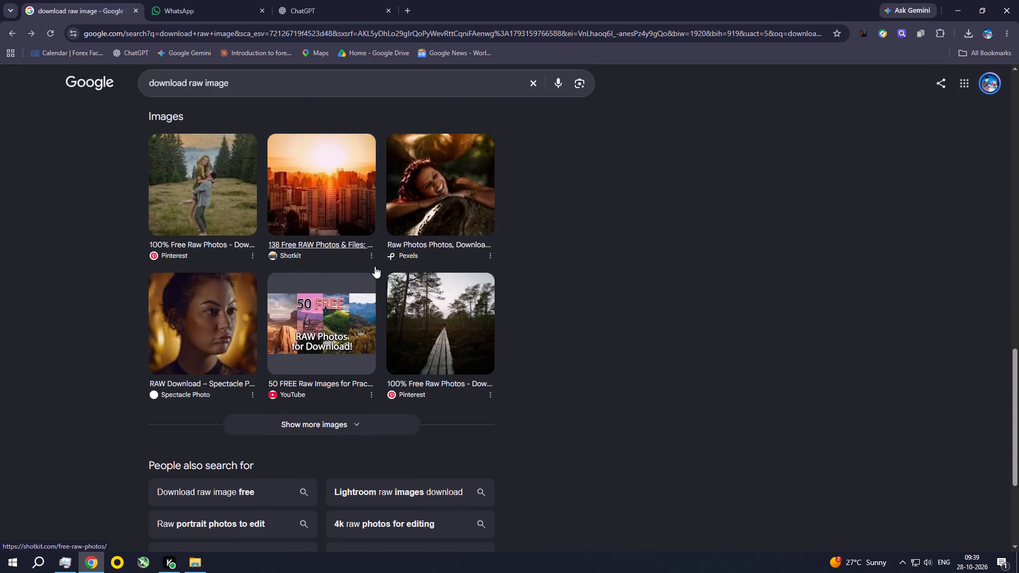
pyautogui.scroll(-2, 375, 266)
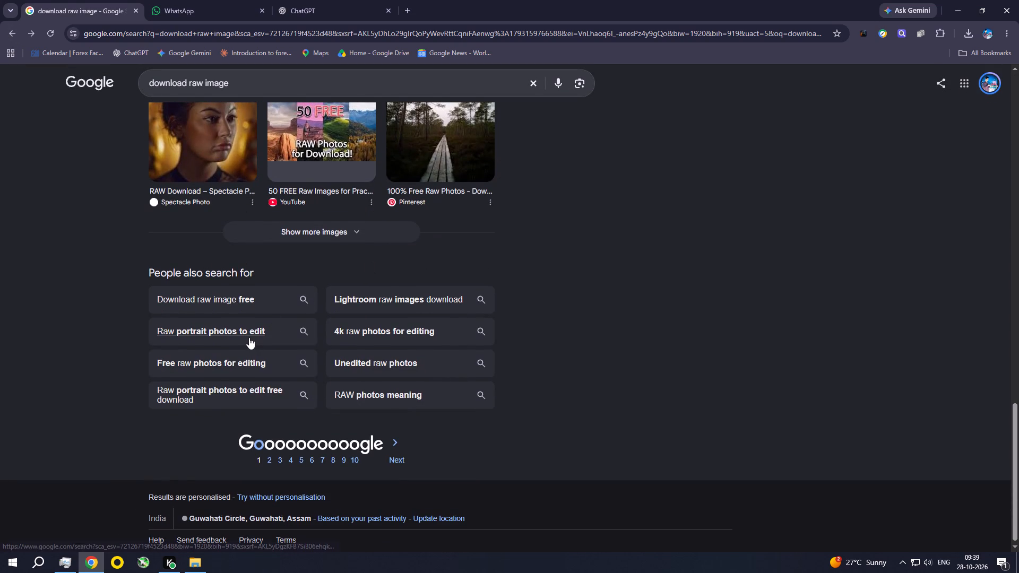
# Run the related search "Download raw image free", check the Signature Edits result, and return to the results list.
pyautogui.click(233, 299)
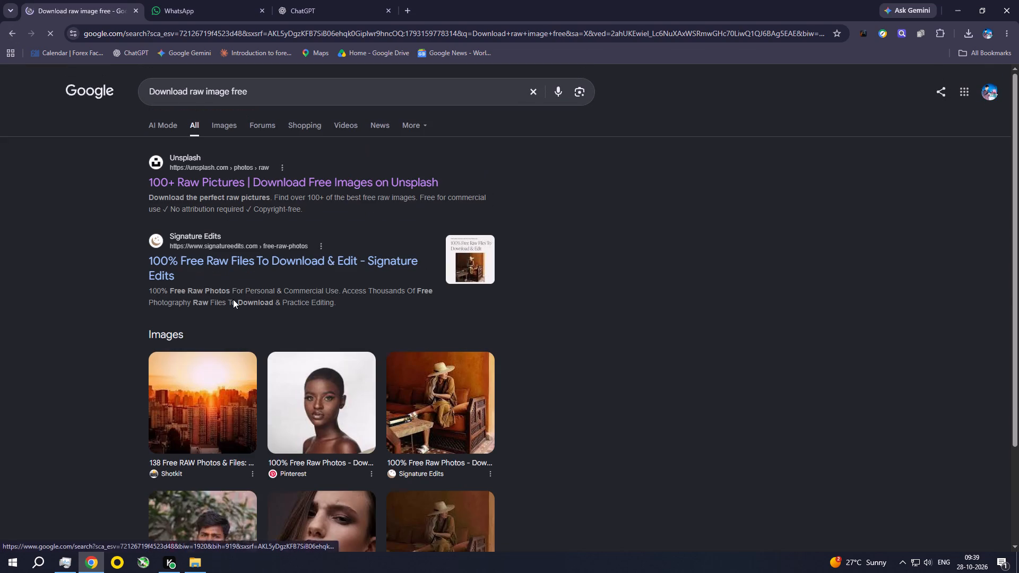
pyautogui.click(240, 264)
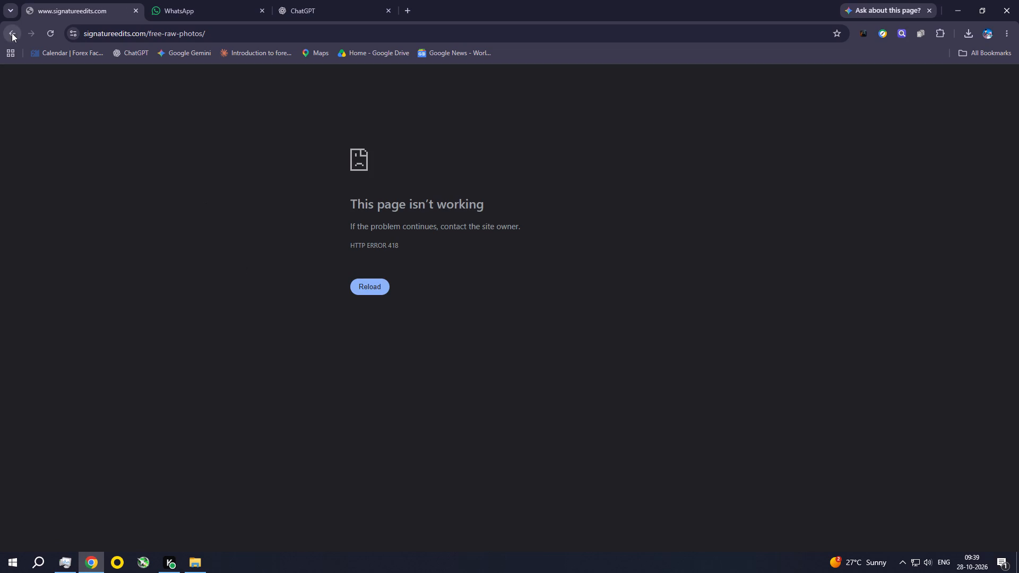
pyautogui.click(12, 33)
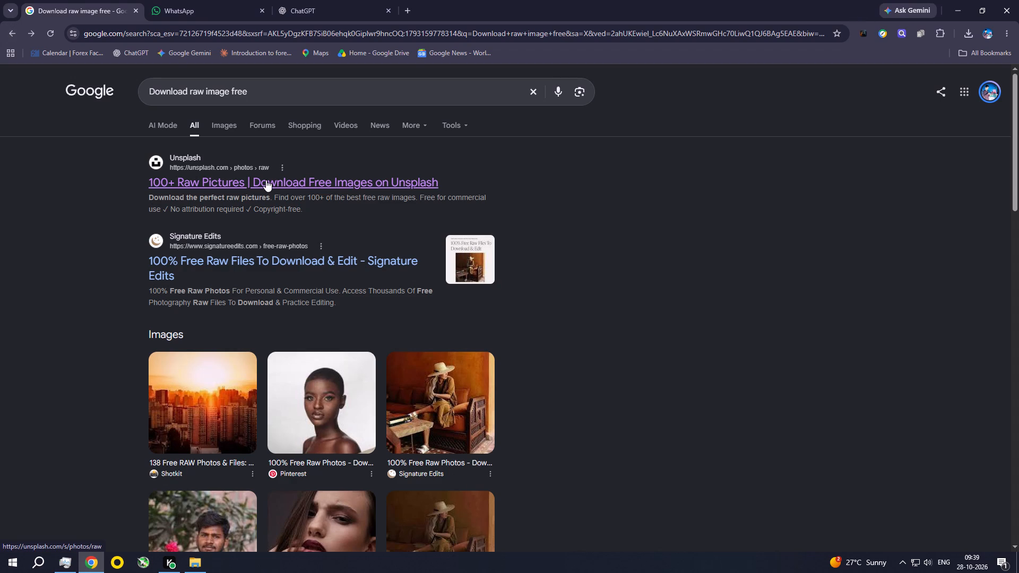
pyautogui.scroll(-11, 640, 190)
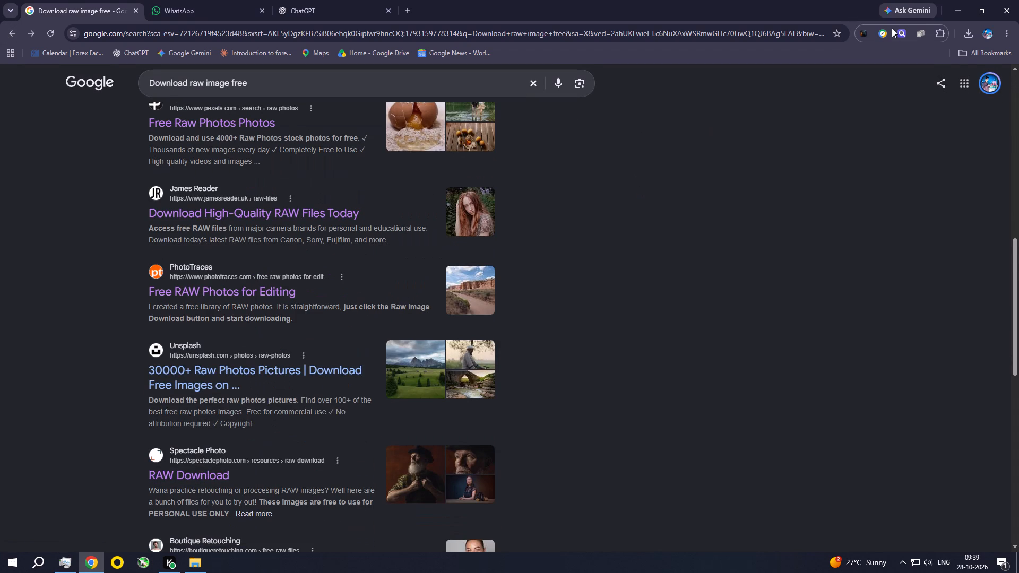
# Close the web browser to get back to the download folder.
pyautogui.click(1018, 0)
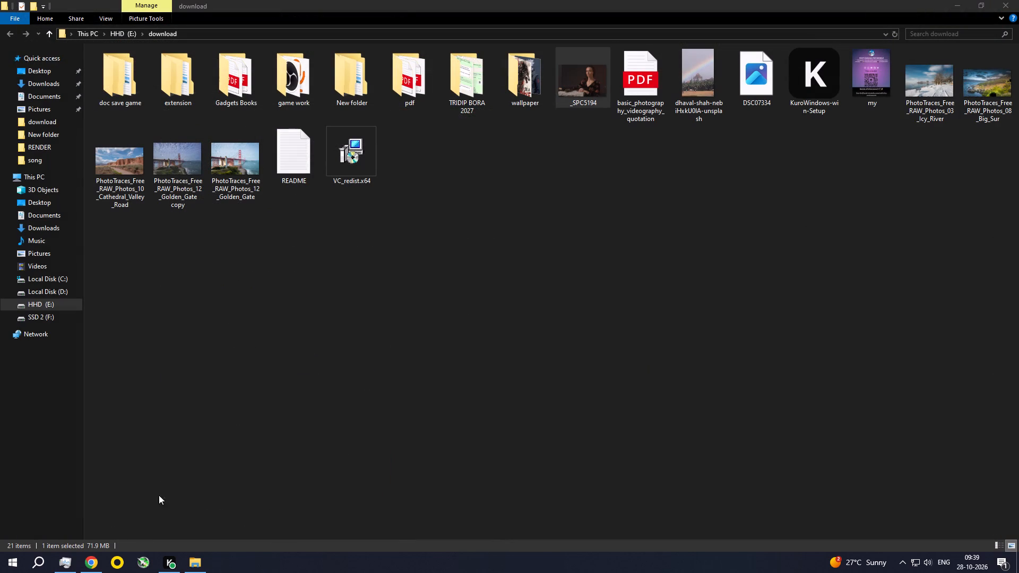
# Launch Adobe Photoshop 2024 and go from its home screen to the empty workspace.
pyautogui.click(0, 572)
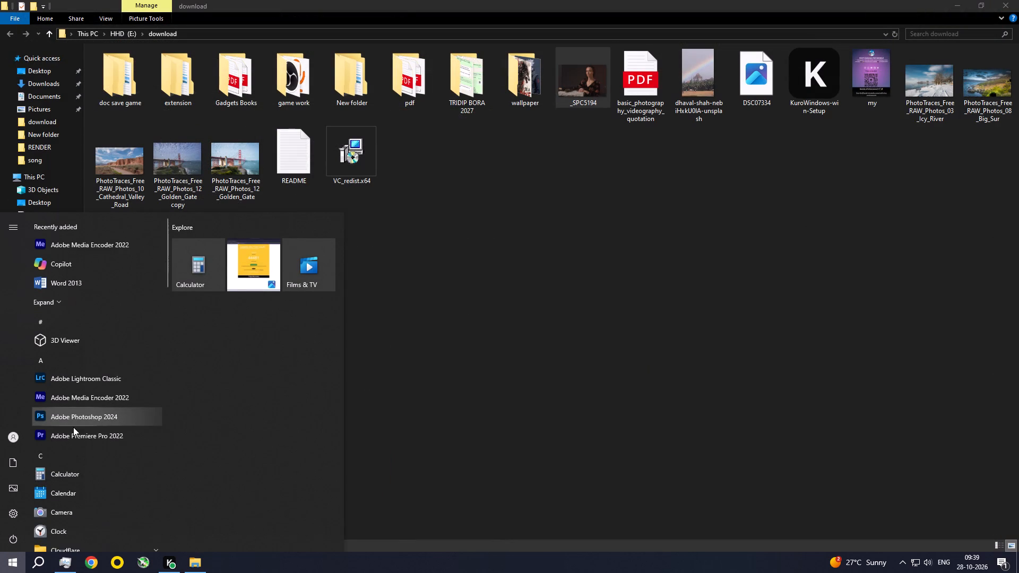
pyautogui.click(76, 422)
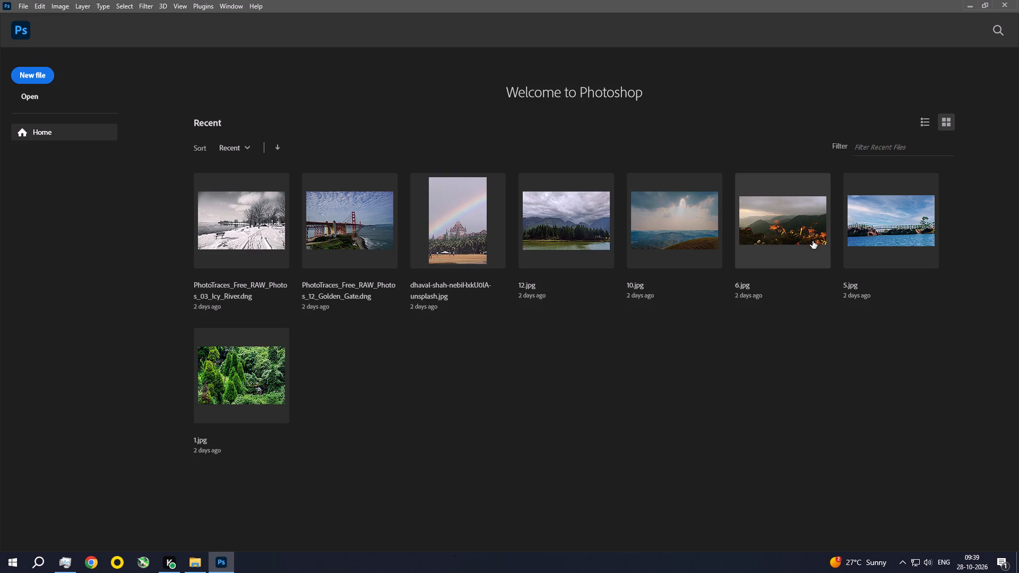
pyautogui.click(21, 27)
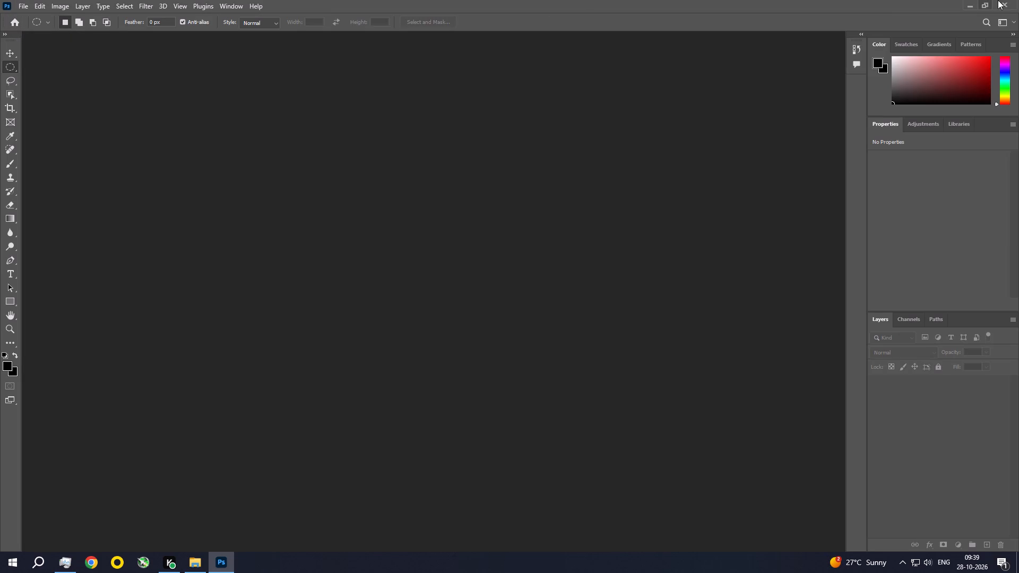
# Open the 08_Big_Sur and 10_Cathedral_Valley_Road RAW photos together from the download folder in Photoshop's Camera Raw.
pyautogui.click(966, 0)
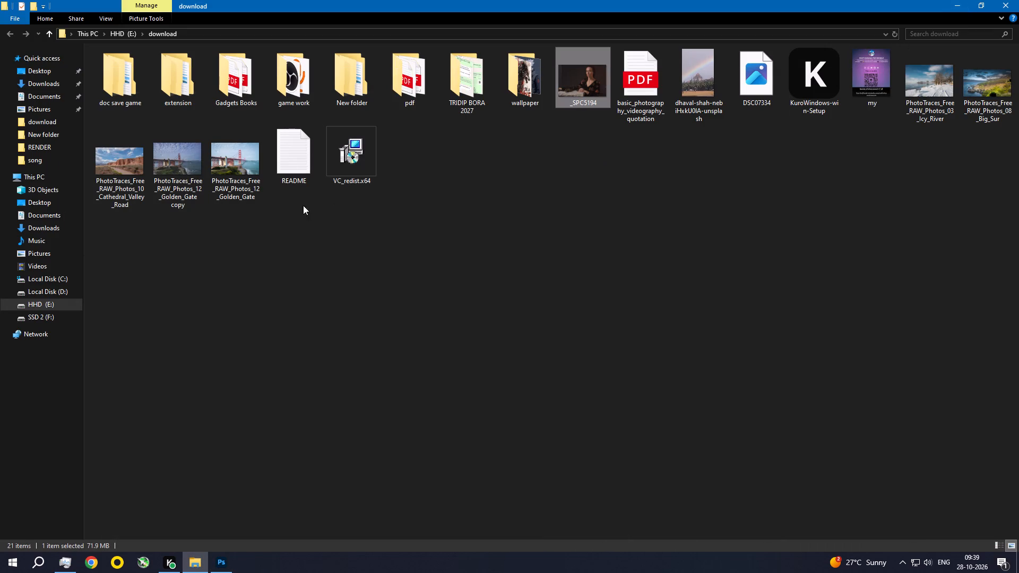
pyautogui.click(126, 185)
pyautogui.keyDown('ctrl'); pyautogui.click(992, 95); pyautogui.keyUp('ctrl')
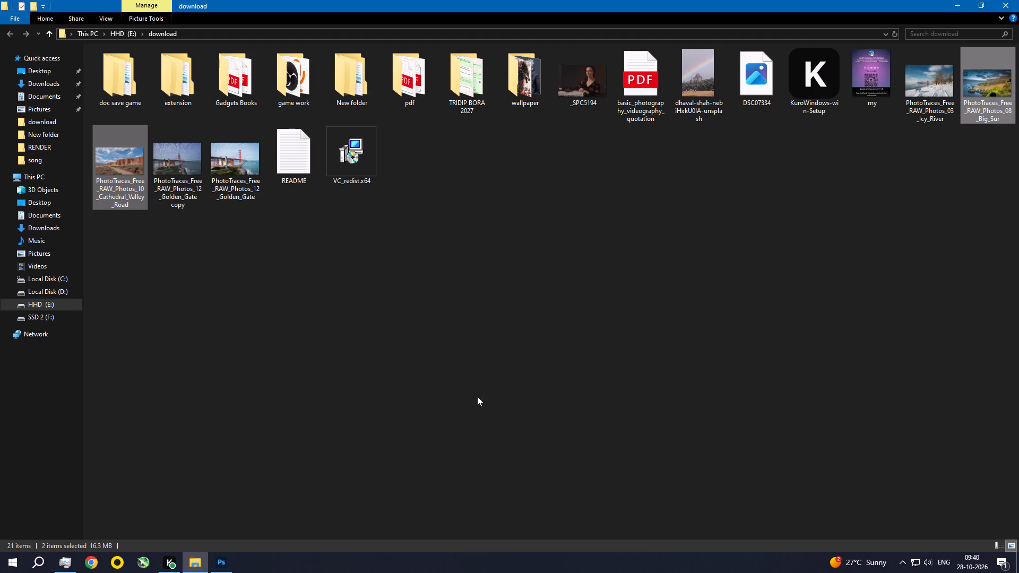
pyautogui.moveTo(987, 84); pyautogui.dragTo(455, 308)
pyautogui.hotkey('alt', 'Tab')
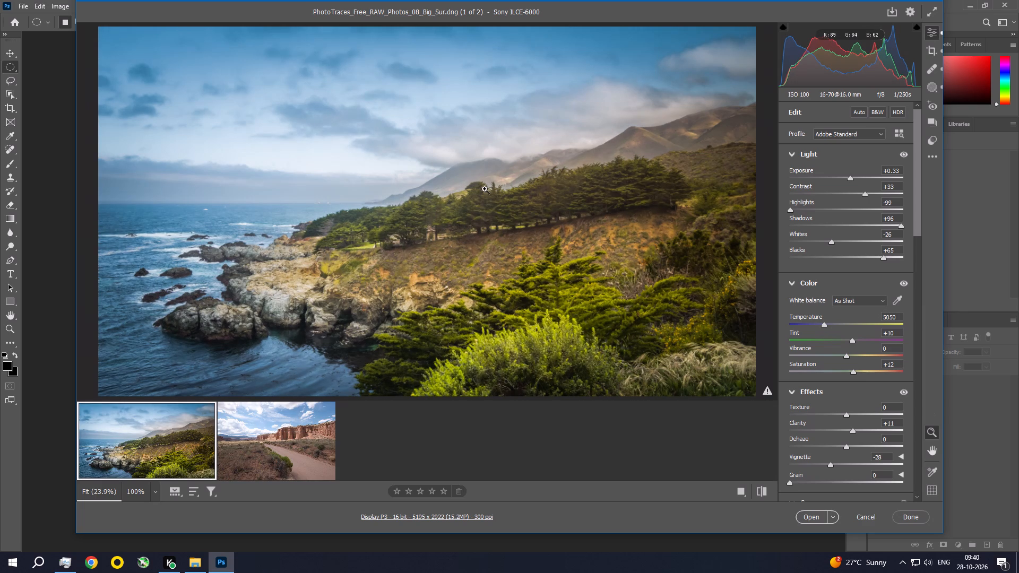
# Inspect the Big Sur photo at 100%, examining the trees, the hillside and the coastal rocks.
pyautogui.hotkey('ctrl', 'space')
pyautogui.hotkey('ctrl', 'space')
pyautogui.hotkey('ctrl', 'space')
pyautogui.hotkey('ctrl', 'space')
pyautogui.hotkey('ctrl', 'space')
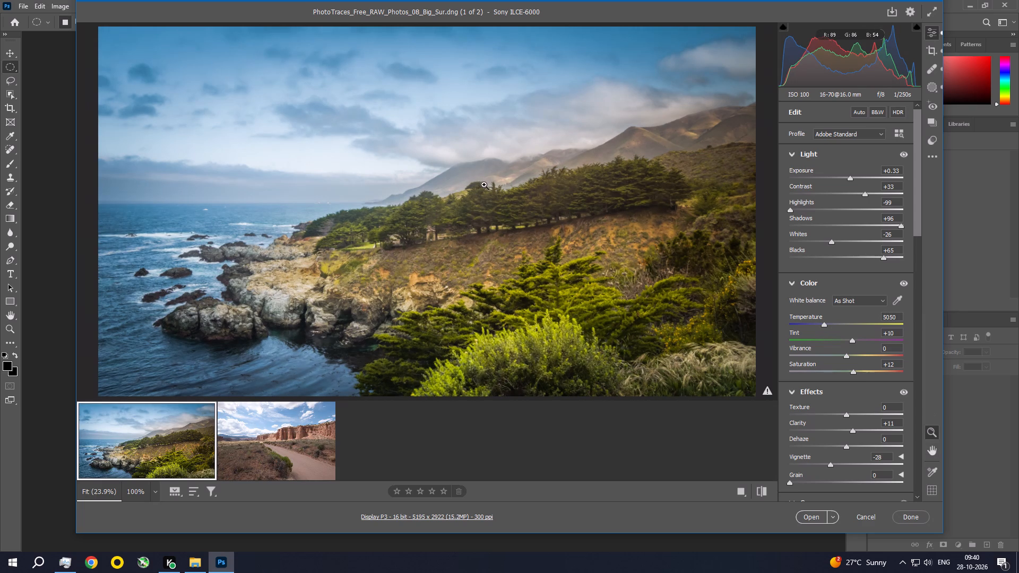
pyautogui.keyDown('ctrl'); pyautogui.click(484, 185); pyautogui.keyUp('ctrl')
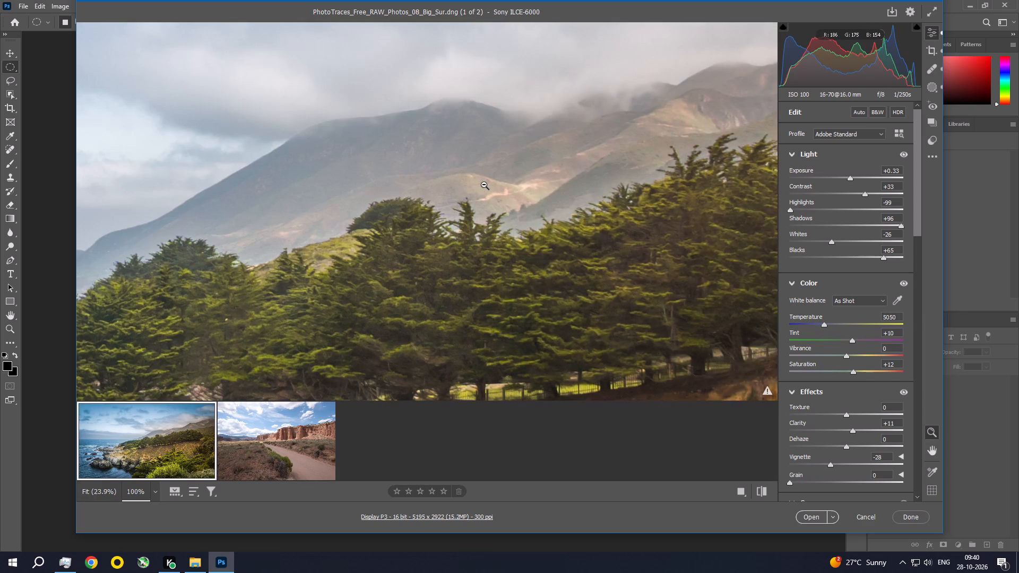
pyautogui.keyDown('ctrl'); pyautogui.click(484, 185); pyautogui.keyUp('ctrl')
pyautogui.keyDown('ctrl'); pyautogui.click(484, 185); pyautogui.keyUp('ctrl')
pyautogui.press('space')
pyautogui.press('space')
pyautogui.press('space')
pyautogui.press('space')
pyautogui.press('space')
pyautogui.press('space')
pyautogui.press('space')
pyautogui.press('space')
pyautogui.press('space')
pyautogui.press('space')
pyautogui.press('space')
pyautogui.press('space')
pyautogui.press('space')
pyautogui.press('space')
pyautogui.press('space')
pyautogui.press('space')
pyautogui.press('space')
pyautogui.press('space')
pyautogui.press('space')
pyautogui.press('space')
pyautogui.moveTo(405, 324); pyautogui.dragTo(586, 153)
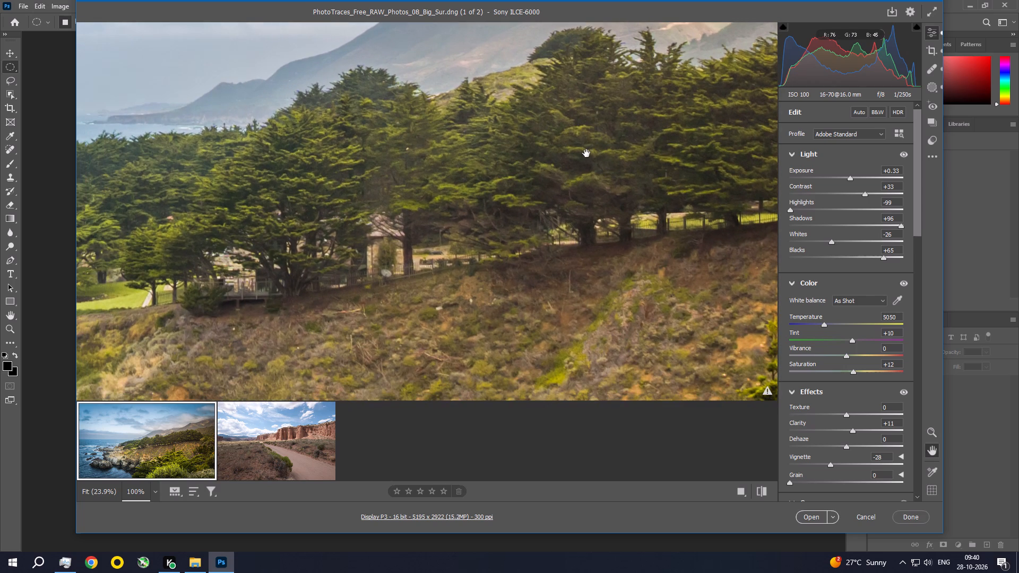
pyautogui.moveTo(469, 298); pyautogui.dragTo(719, 136)
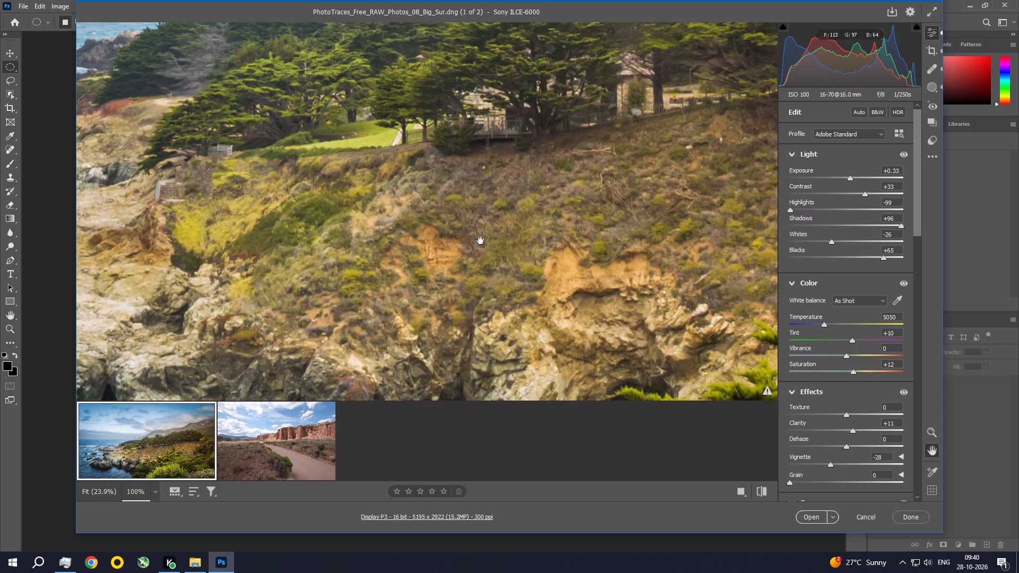
pyautogui.moveTo(477, 289); pyautogui.dragTo(662, 126)
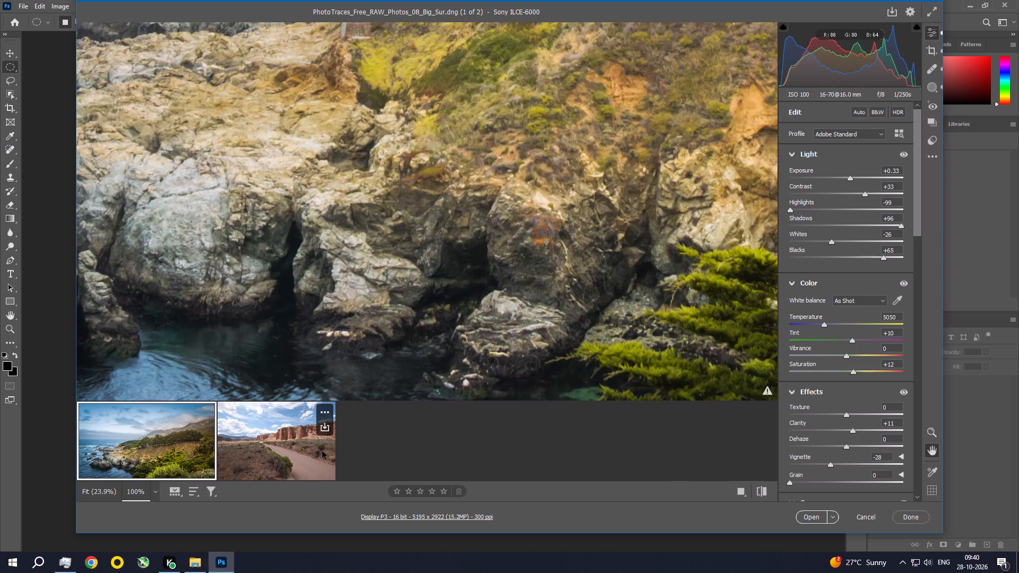
# Switch to the Cathedral Valley Road photo and examine the cliffs and the dirt road up close and in full view.
pyautogui.click(298, 459)
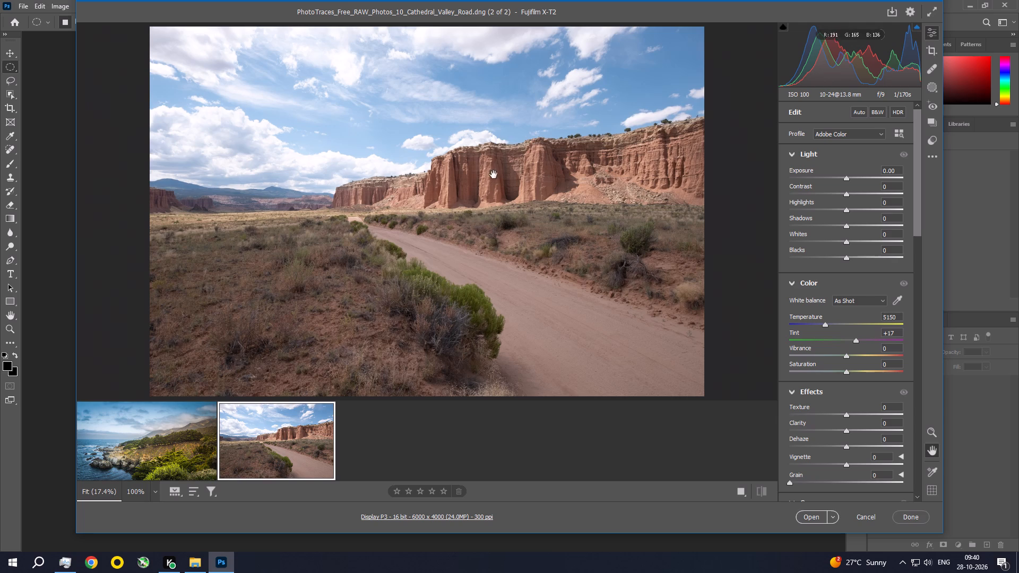
pyautogui.hotkey('ctrl', 'space')
pyautogui.hotkey('ctrl', 'space')
pyautogui.hotkey('ctrl', 'space')
pyautogui.hotkey('ctrl', 'space')
pyautogui.hotkey('ctrl', 'space')
pyautogui.hotkey('ctrl', 'space')
pyautogui.hotkey('ctrl', 'space')
pyautogui.hotkey('ctrl', 'space')
pyautogui.hotkey('ctrl', 'space')
pyautogui.hotkey('ctrl', 'space')
pyautogui.hotkey('ctrl', 'space')
pyautogui.hotkey('ctrl', 'space')
pyautogui.hotkey('ctrl', 'space')
pyautogui.hotkey('ctrl', 'space')
pyautogui.hotkey('ctrl', 'space')
pyautogui.hotkey('ctrl', 'space')
pyautogui.hotkey('ctrl', 'space')
pyautogui.hotkey('ctrl', 'space')
pyautogui.hotkey('ctrl', 'space')
pyautogui.hotkey('ctrl', 'space')
pyautogui.keyDown('ctrl'); pyautogui.click(498, 164); pyautogui.keyUp('ctrl')
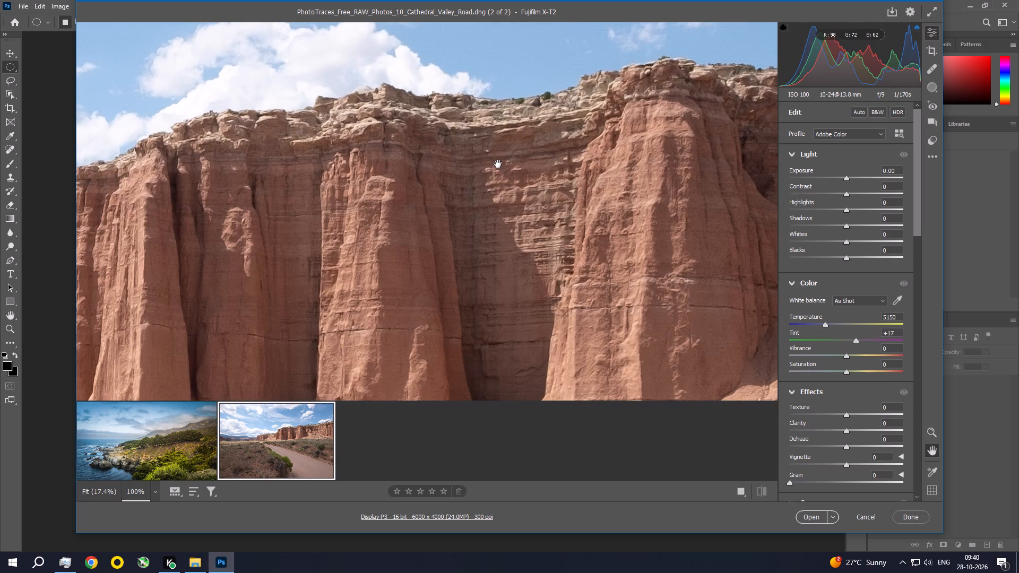
pyautogui.hotkey('ctrl', 'space')
pyautogui.hotkey('ctrl', 'space')
pyautogui.hotkey('ctrl', 'space')
pyautogui.hotkey('ctrl', 'space')
pyautogui.hotkey('ctrl', 'space')
pyautogui.hotkey('ctrl', 'space')
pyautogui.hotkey('ctrl', 'space')
pyautogui.hotkey('ctrl', 'space')
pyautogui.hotkey('ctrl', 'space')
pyautogui.hotkey('ctrl', 'space')
pyautogui.hotkey('ctrl', 'space')
pyautogui.hotkey('ctrl', 'space')
pyautogui.keyDown('ctrl'); pyautogui.click(498, 164); pyautogui.keyUp('ctrl')
pyautogui.hotkey('ctrl', 'space')
pyautogui.hotkey('ctrl', 'space')
pyautogui.hotkey('ctrl', 'space')
pyautogui.hotkey('ctrl', 'space')
pyautogui.hotkey('ctrl', 'space')
pyautogui.hotkey('ctrl', 'space')
pyautogui.hotkey('ctrl', 'space')
pyautogui.hotkey('ctrl', 'space')
pyautogui.hotkey('ctrl', 'space')
pyautogui.hotkey('ctrl', 'space')
pyautogui.hotkey('ctrl', 'space')
pyautogui.hotkey('ctrl', 'space')
pyautogui.hotkey('ctrl', 'space')
pyautogui.hotkey('ctrl', 'space')
pyautogui.hotkey('ctrl', 'space')
pyautogui.hotkey('ctrl', 'space')
pyautogui.hotkey('ctrl', 'space')
pyautogui.hotkey('ctrl', 'space')
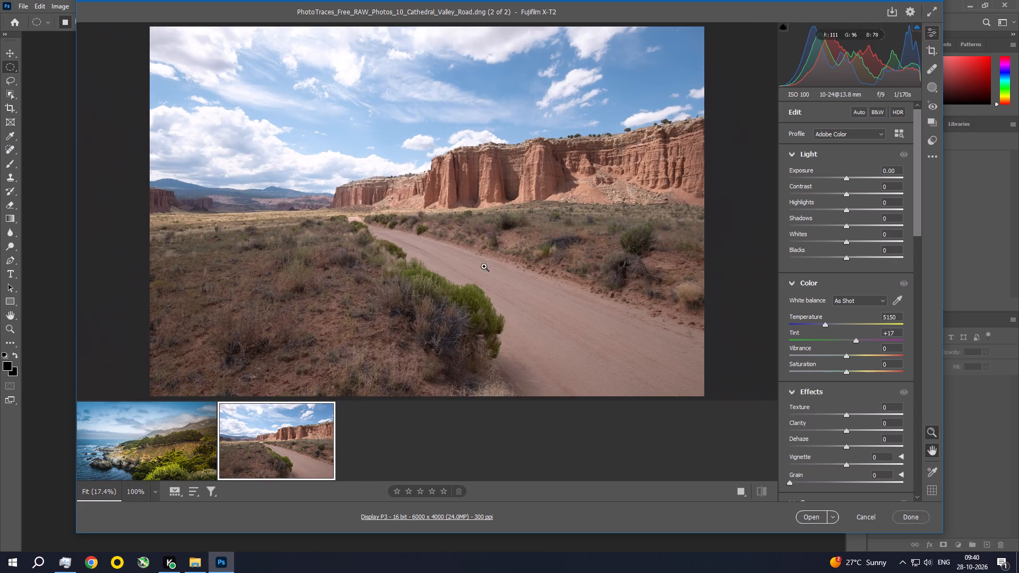
pyautogui.keyDown('ctrl'); pyautogui.click(401, 225); pyautogui.keyUp('ctrl')
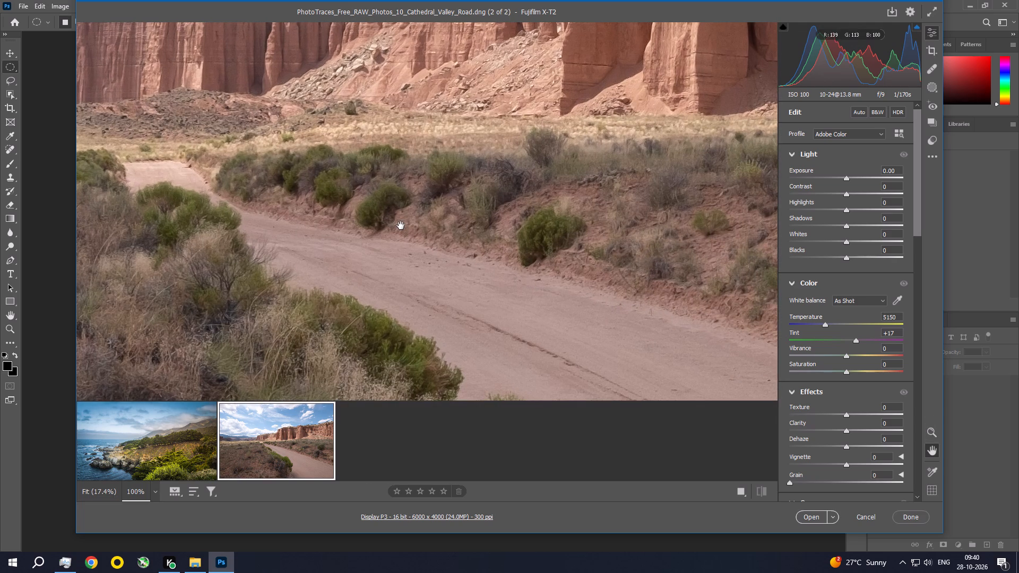
pyautogui.hotkey('ctrl', 'space')
pyautogui.hotkey('ctrl', 'space')
pyautogui.keyDown('ctrl'); pyautogui.click(442, 140); pyautogui.keyUp('ctrl')
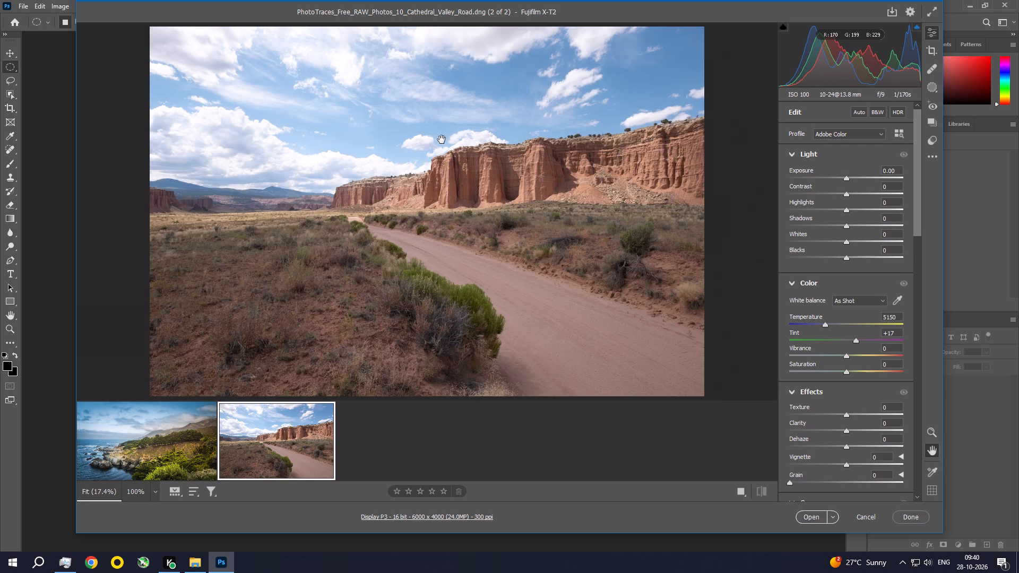
# Switch back to the Big Sur photo and view the whole image.
pyautogui.click(163, 453)
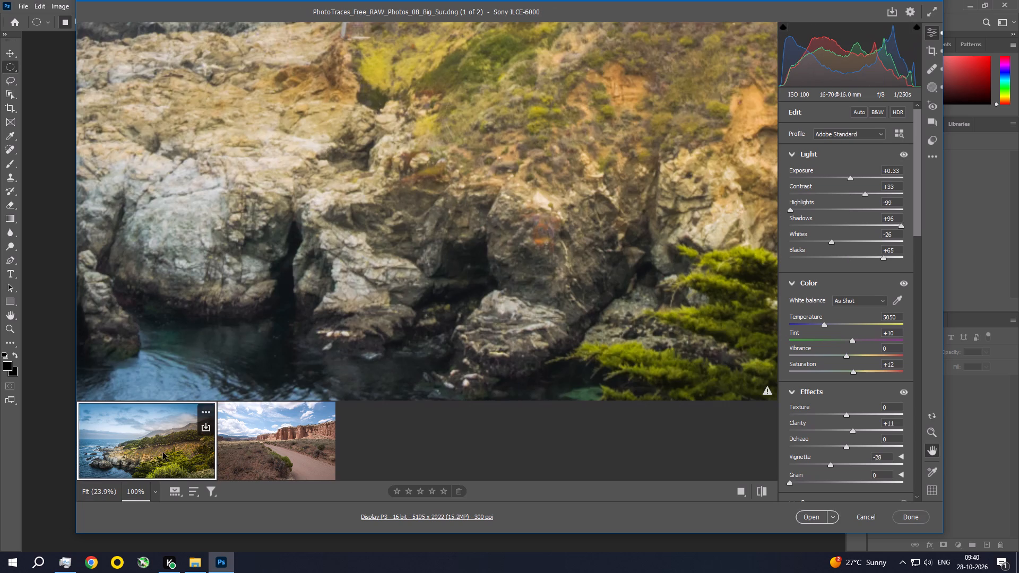
pyautogui.hotkey('ctrl', 'space')
pyautogui.hotkey('ctrl', 'space')
pyautogui.hotkey('ctrl', 'space')
pyautogui.hotkey('ctrl', 'space')
pyautogui.hotkey('ctrl', 'space')
pyautogui.hotkey('ctrl', 'space')
pyautogui.hotkey('ctrl', 'space')
pyautogui.keyDown('ctrl'); pyautogui.click(522, 124); pyautogui.keyUp('ctrl')
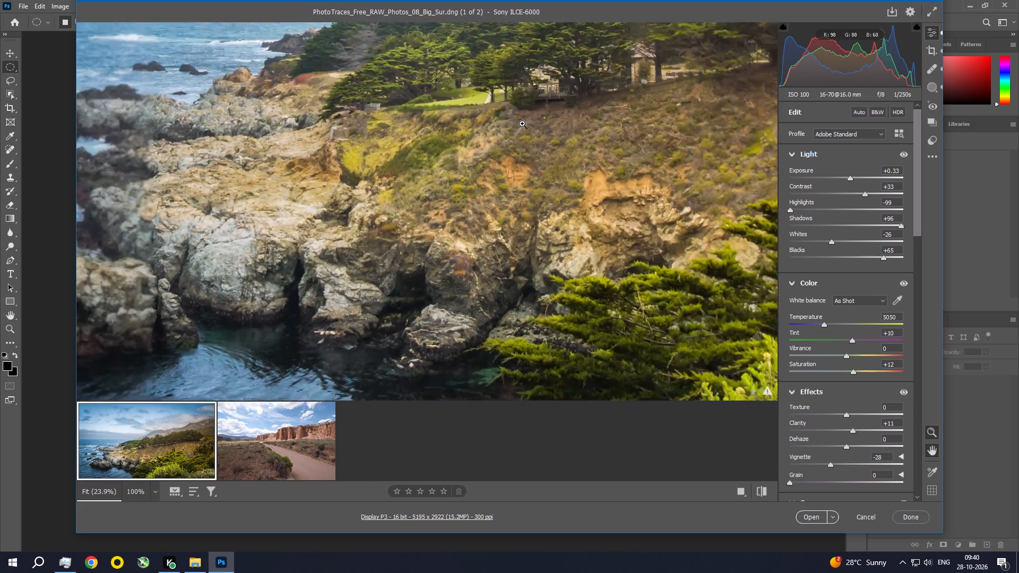
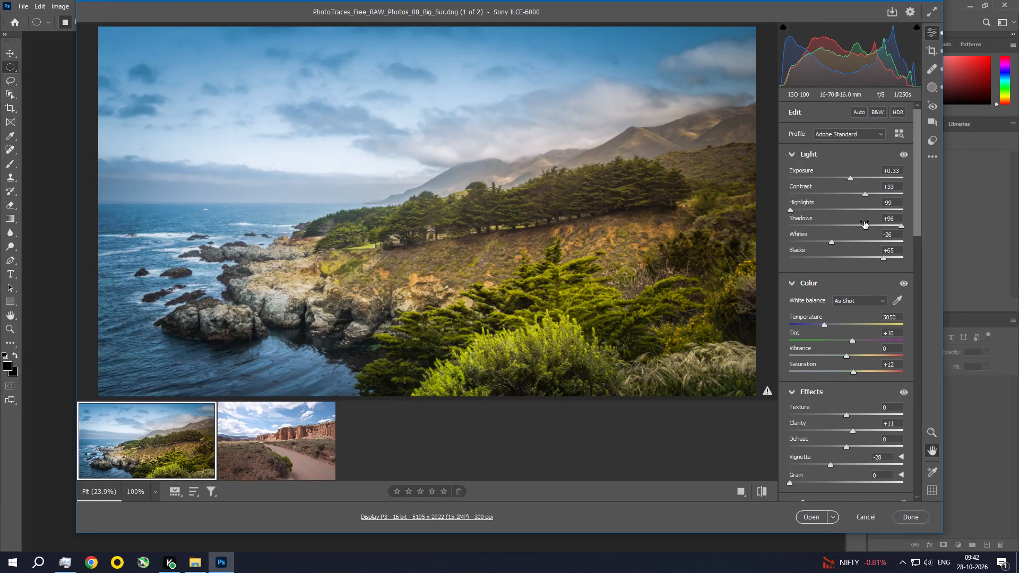
# Review the Big Sur photo's existing edit settings, from Light and Color through Color Mixer and Color Grading.
pyautogui.click(866, 193)
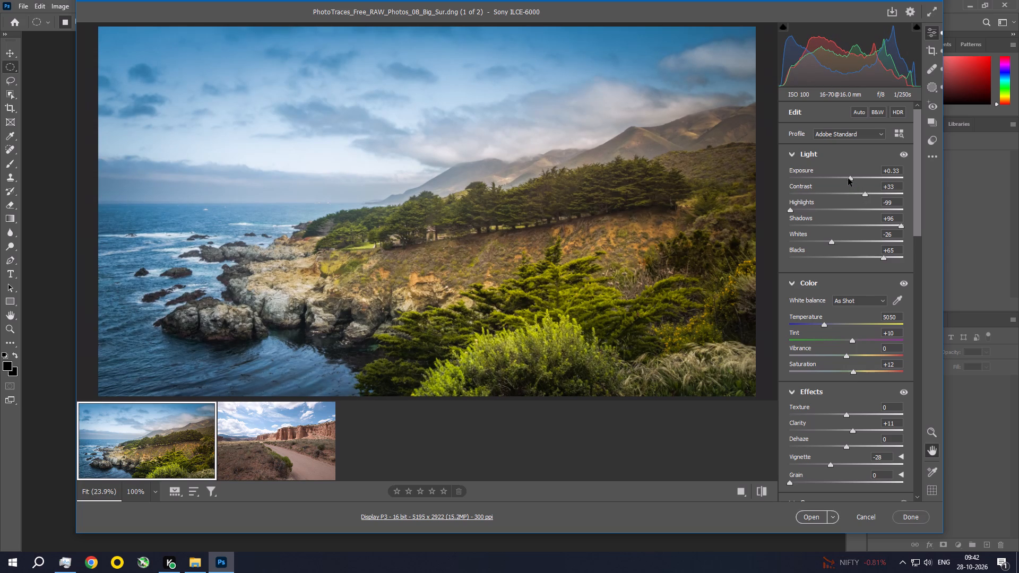
pyautogui.moveTo(919, 187); pyautogui.dragTo(921, 310)
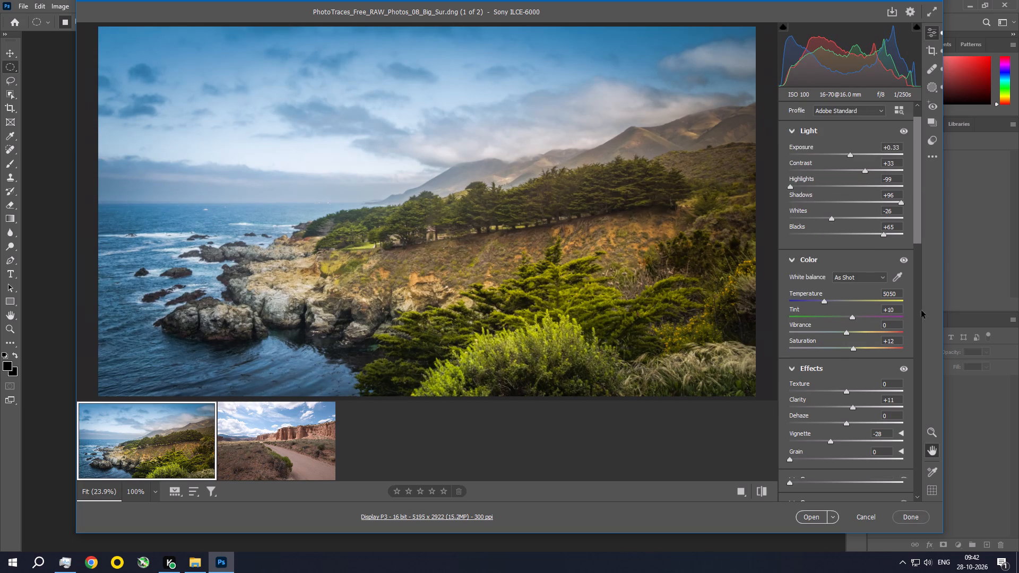
pyautogui.moveTo(921, 310); pyautogui.dragTo(931, 372)
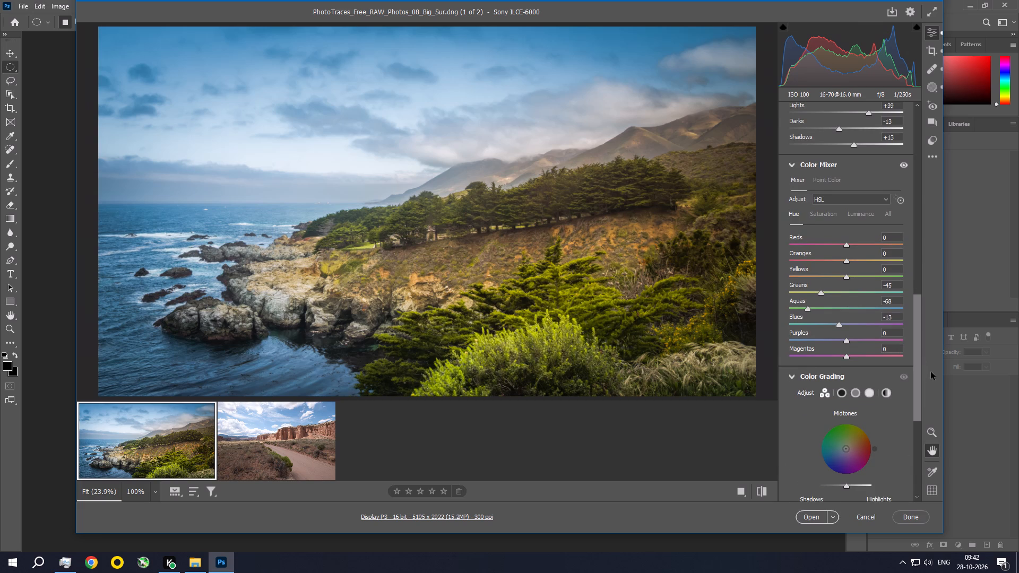
pyautogui.moveTo(931, 372); pyautogui.dragTo(928, 471)
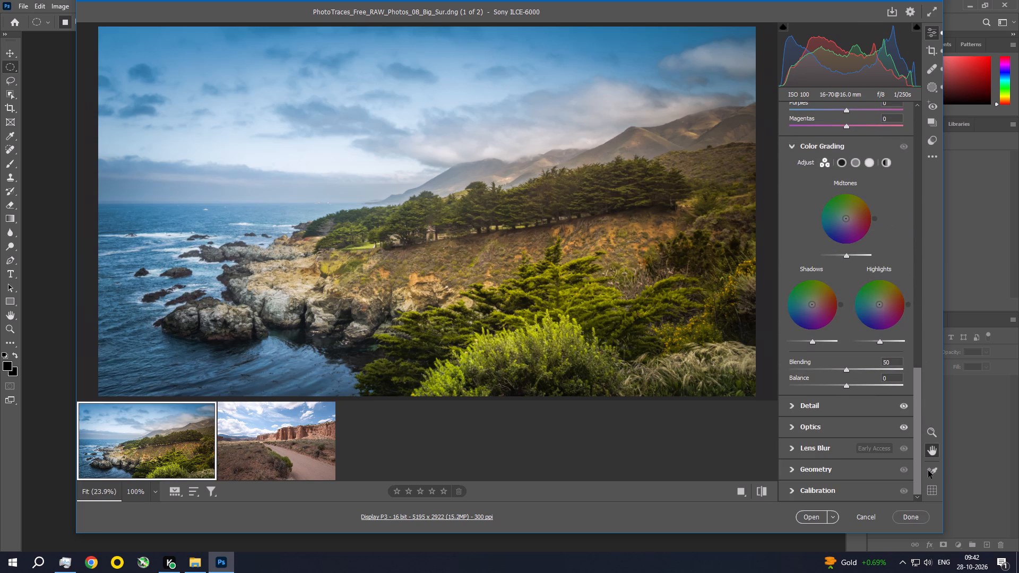
pyautogui.moveTo(928, 471); pyautogui.dragTo(924, 372)
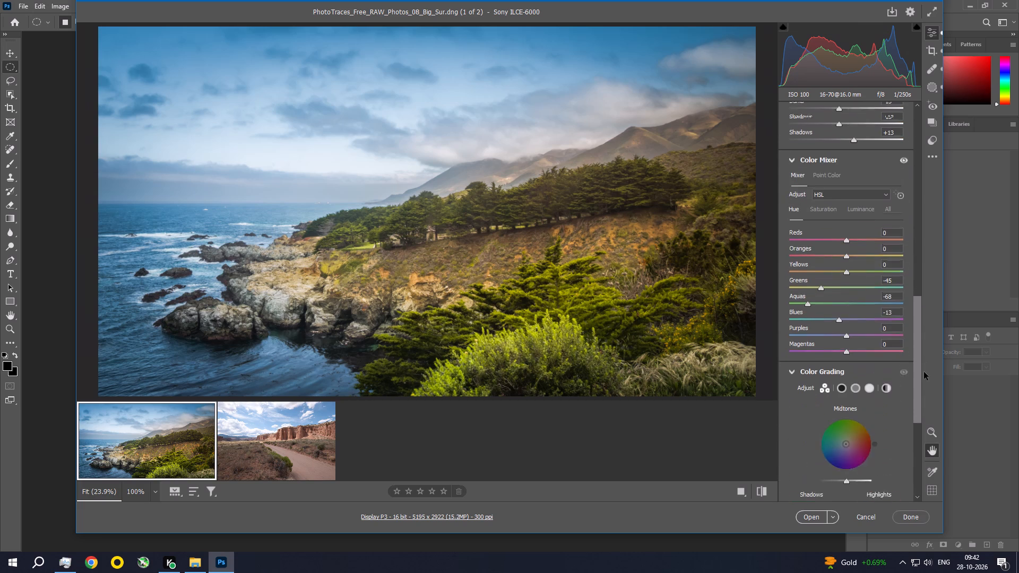
pyautogui.moveTo(924, 372); pyautogui.dragTo(927, 218)
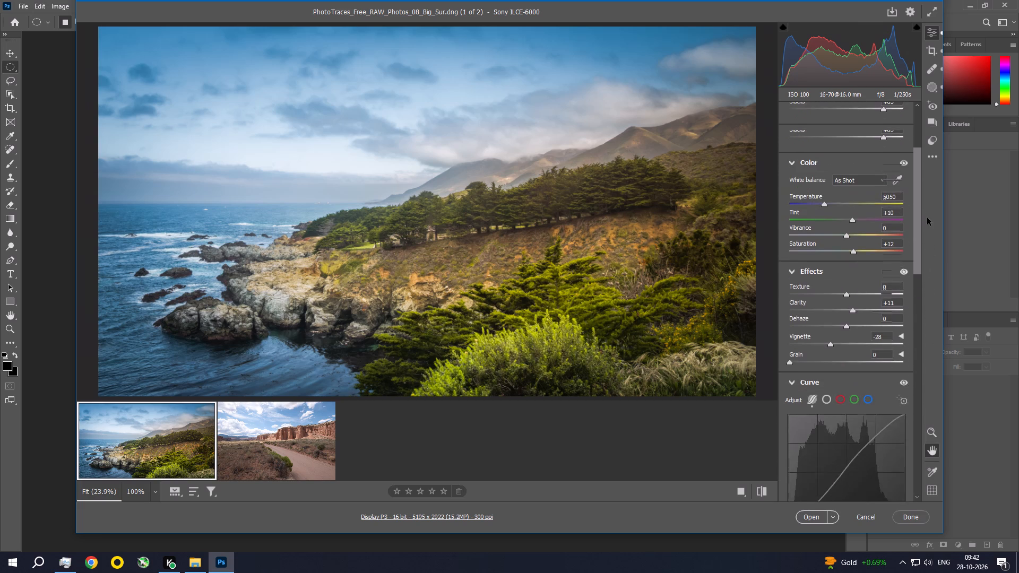
pyautogui.moveTo(927, 218); pyautogui.dragTo(922, 173)
# Reset the Big Sur photo's edit settings to the Camera Raw defaults.
pyautogui.click(933, 154)
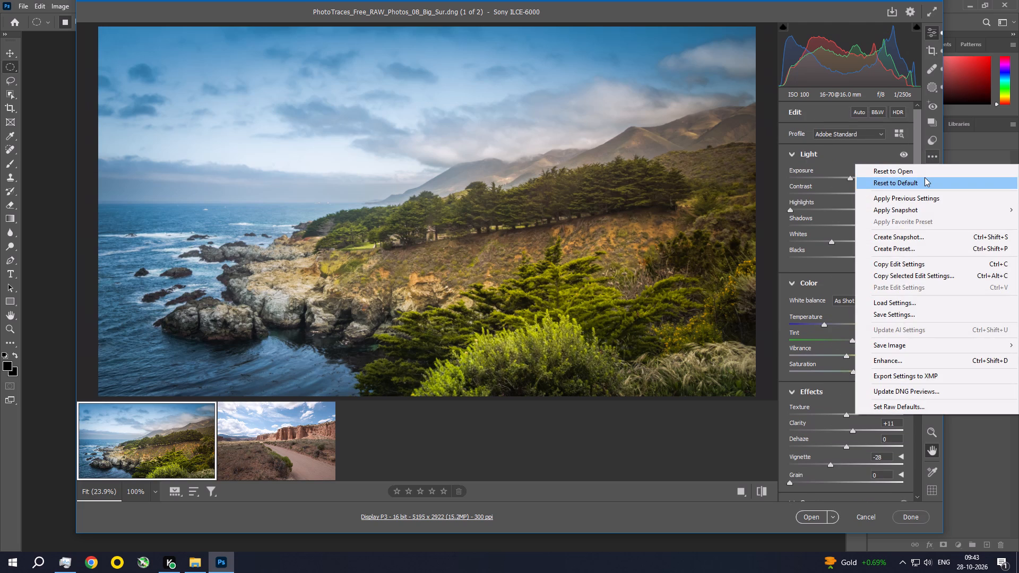
pyautogui.click(924, 172)
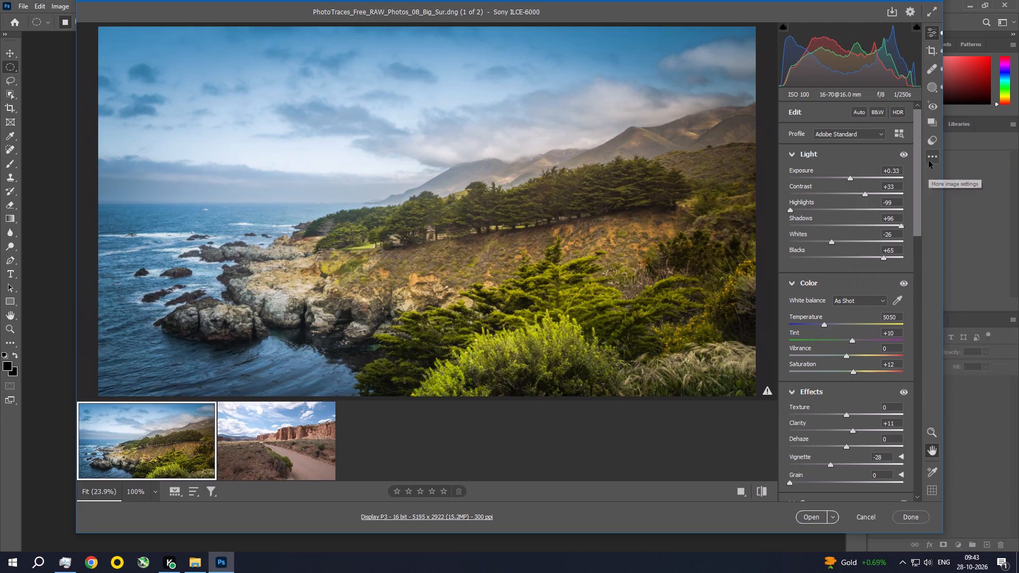
pyautogui.click(929, 160)
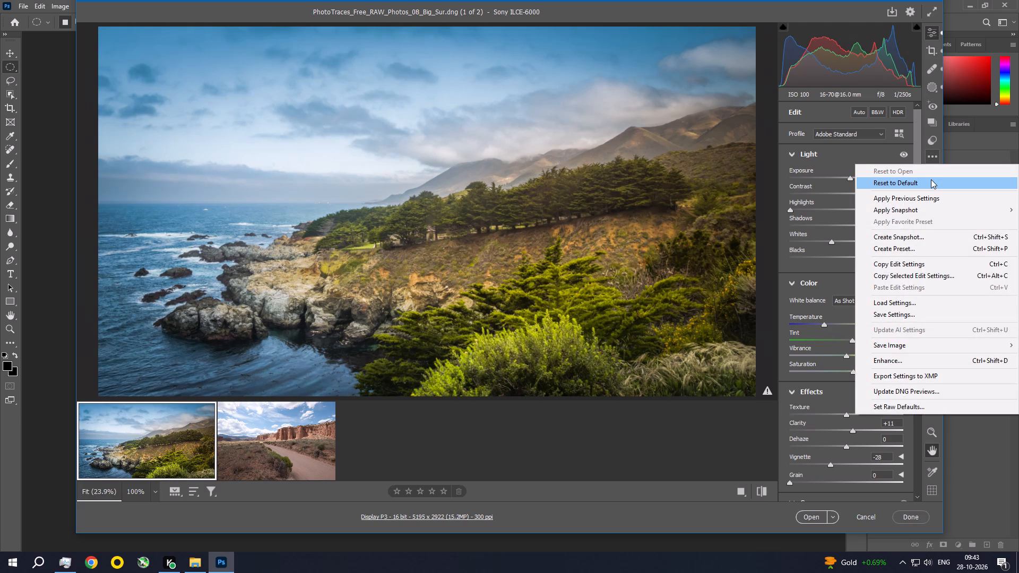
pyautogui.click(931, 179)
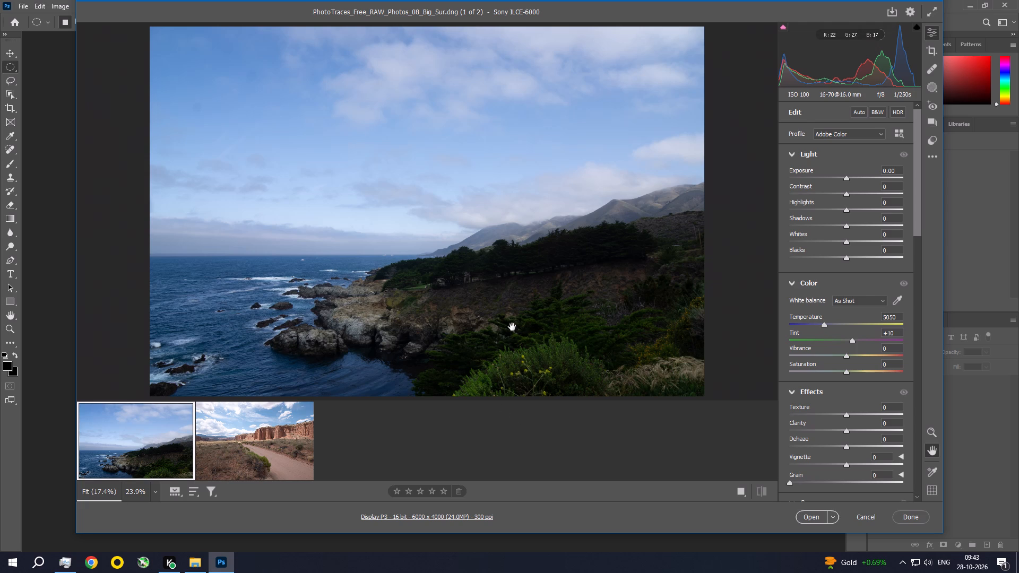
pyautogui.click(515, 249)
# Raise the Big Sur photo's Shadows to +65, checking the dark trees and hillside up close.
pyautogui.moveTo(848, 229); pyautogui.dragTo(877, 229)
pyautogui.moveTo(846, 226); pyautogui.dragTo(868, 226)
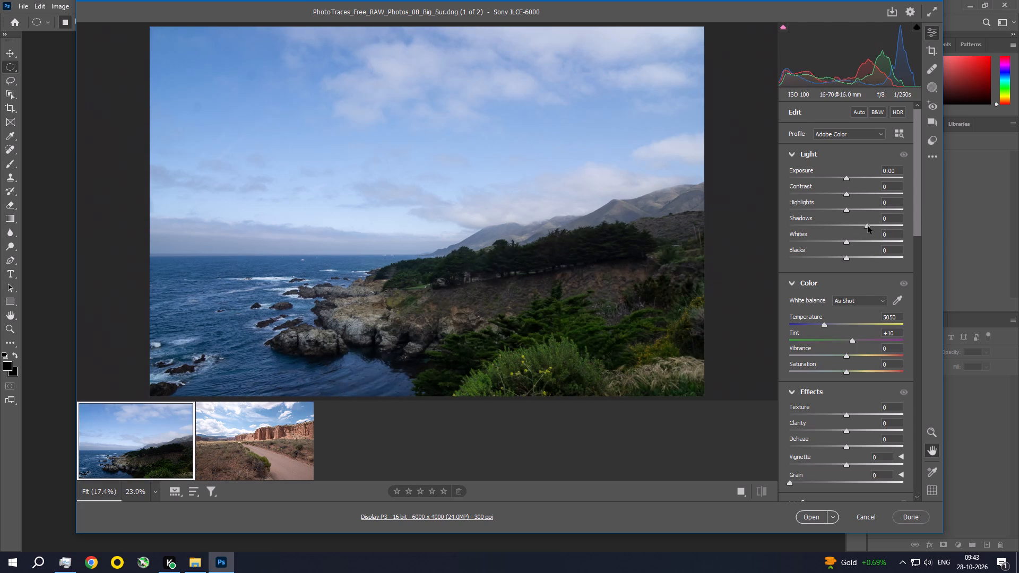
pyautogui.moveTo(868, 226); pyautogui.dragTo(893, 231)
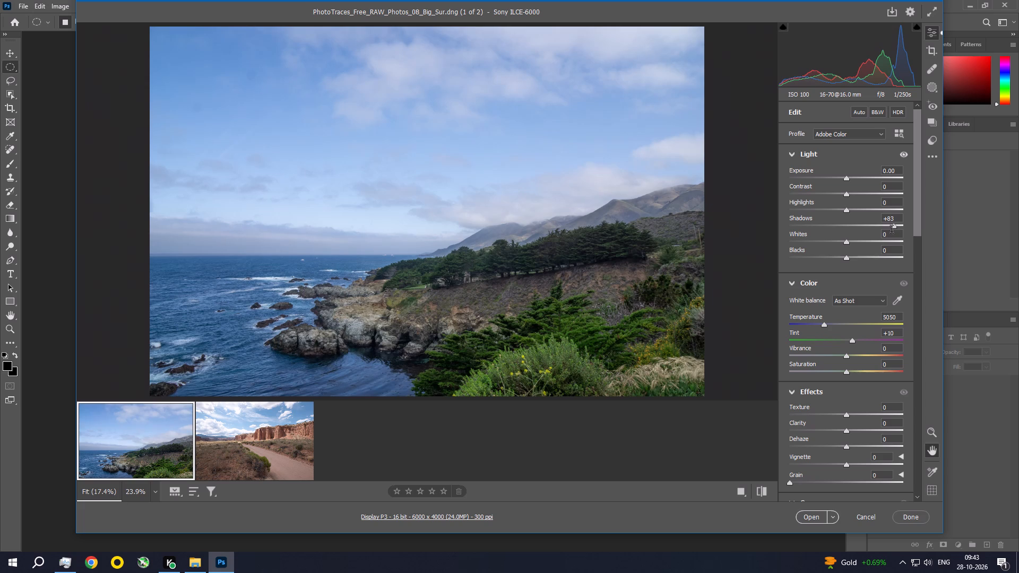
pyautogui.hotkey('ctrl', 'space')
pyautogui.hotkey('ctrl', 'space')
pyautogui.hotkey('ctrl', 'space')
pyautogui.hotkey('ctrl', 'space')
pyautogui.hotkey('ctrl', 'space')
pyautogui.hotkey('ctrl', 'space')
pyautogui.hotkey('ctrl', 'space')
pyautogui.hotkey('ctrl', 'space')
pyautogui.hotkey('ctrl', 'space')
pyautogui.hotkey('ctrl', 'space')
pyautogui.hotkey('ctrl', 'space')
pyautogui.hotkey('ctrl', 'space')
pyautogui.hotkey('ctrl', 'space')
pyautogui.hotkey('ctrl', 'space')
pyautogui.hotkey('ctrl', 'space')
pyautogui.hotkey('ctrl', 'space')
pyautogui.hotkey('ctrl', 'space')
pyautogui.hotkey('ctrl', 'space')
pyautogui.hotkey('ctrl', 'space')
pyautogui.hotkey('ctrl', 'space')
pyautogui.keyDown('ctrl'); pyautogui.click(532, 250); pyautogui.keyUp('ctrl')
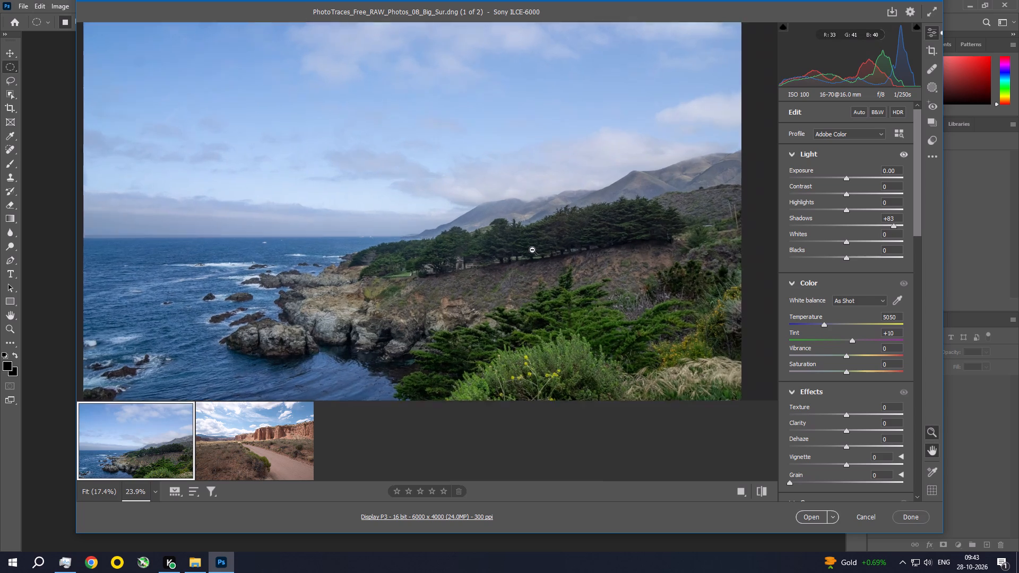
pyautogui.keyDown('ctrl'); pyautogui.click(532, 250); pyautogui.keyUp('ctrl')
pyautogui.keyDown('ctrl'); pyautogui.click(532, 250); pyautogui.keyUp('ctrl')
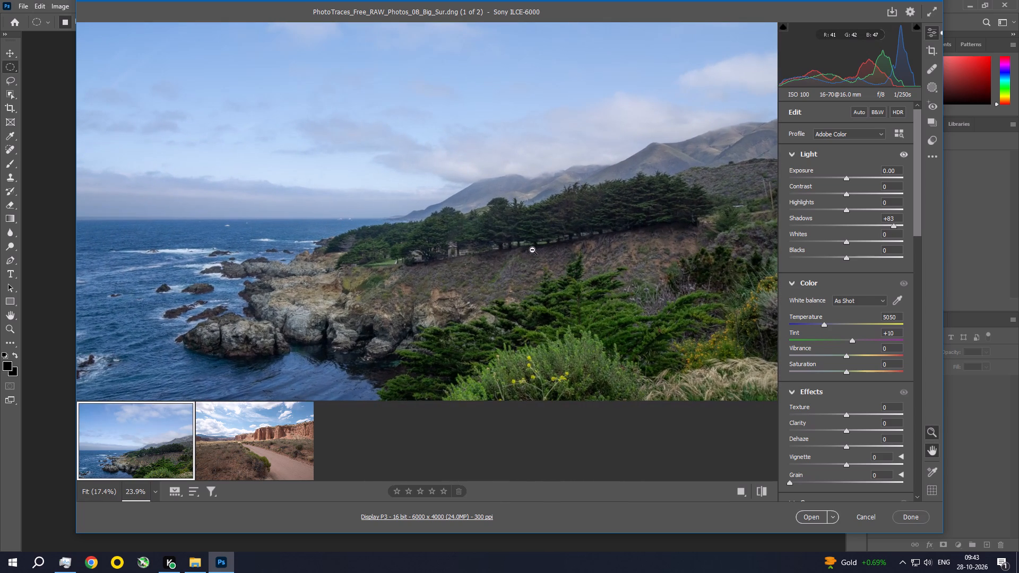
pyautogui.keyDown('ctrl'); pyautogui.click(532, 250); pyautogui.keyUp('ctrl')
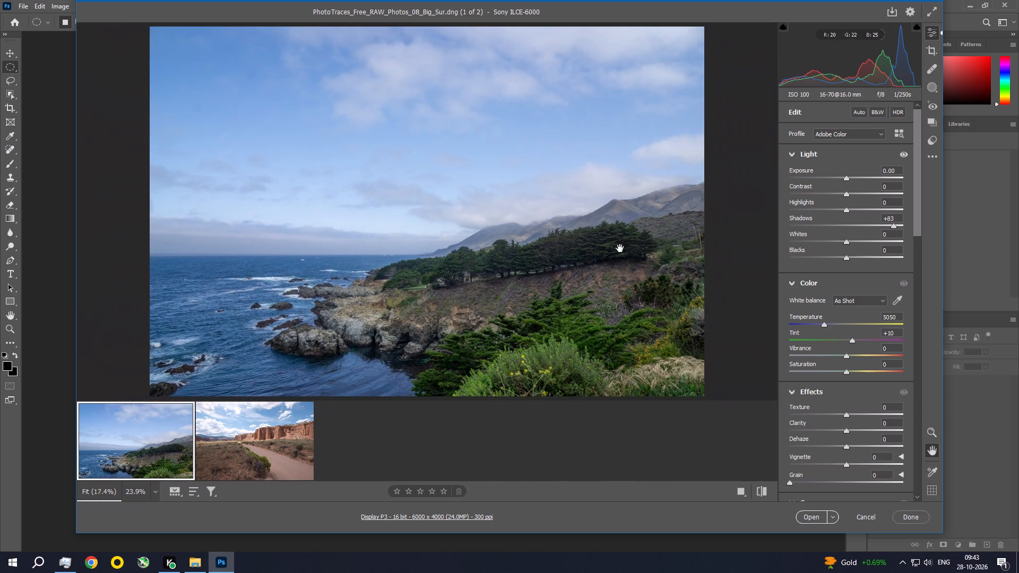
pyautogui.moveTo(893, 227); pyautogui.dragTo(884, 225)
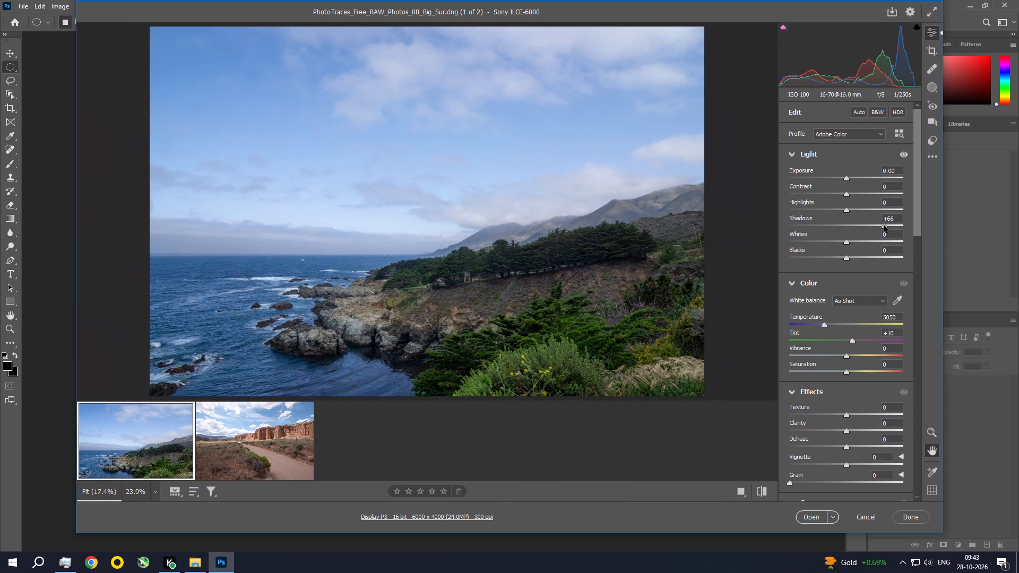
pyautogui.moveTo(884, 225); pyautogui.dragTo(883, 225)
# Balance the Light settings with Exposure +0.30, Contrast +17, Highlights -51 and Whites -24.
pyautogui.click(848, 179)
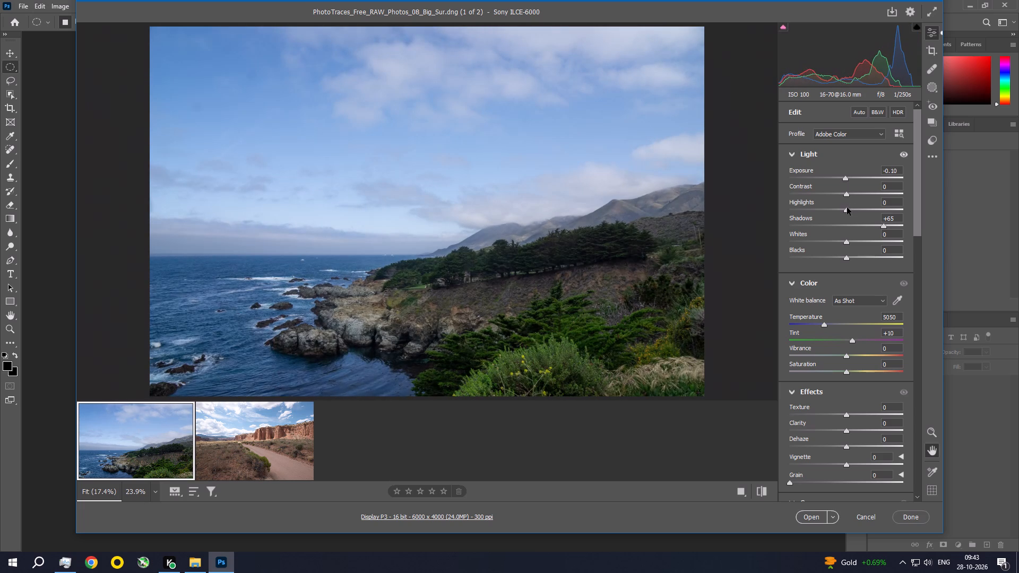
pyautogui.moveTo(848, 209); pyautogui.dragTo(818, 207)
pyautogui.moveTo(848, 193); pyautogui.dragTo(858, 195)
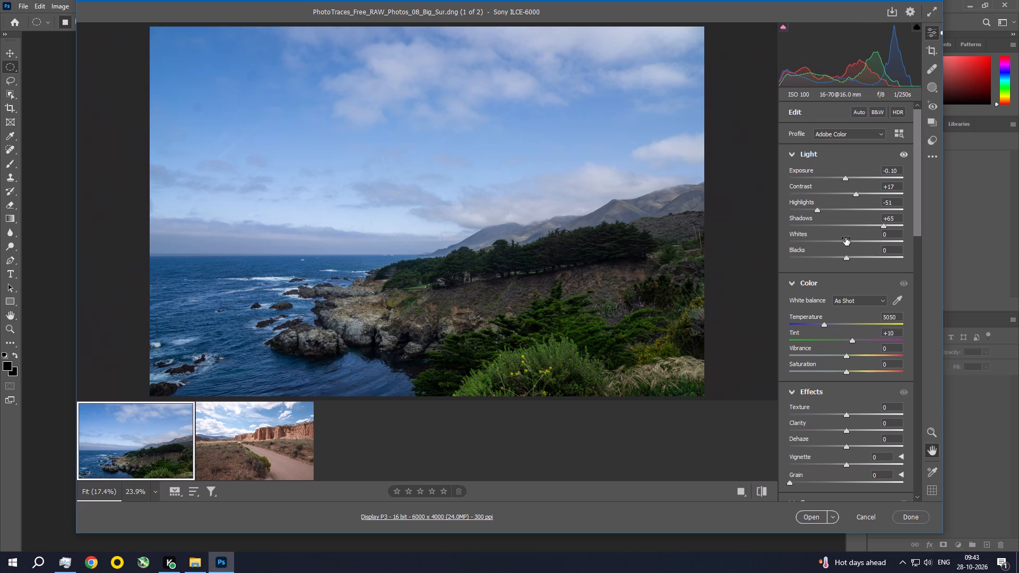
pyautogui.moveTo(847, 244); pyautogui.dragTo(833, 240)
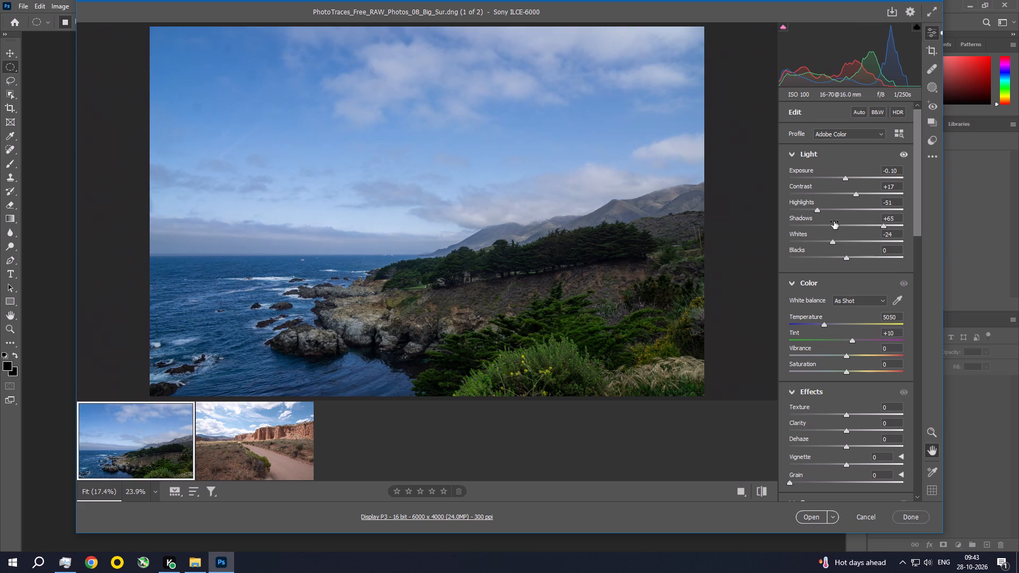
pyautogui.click(846, 178)
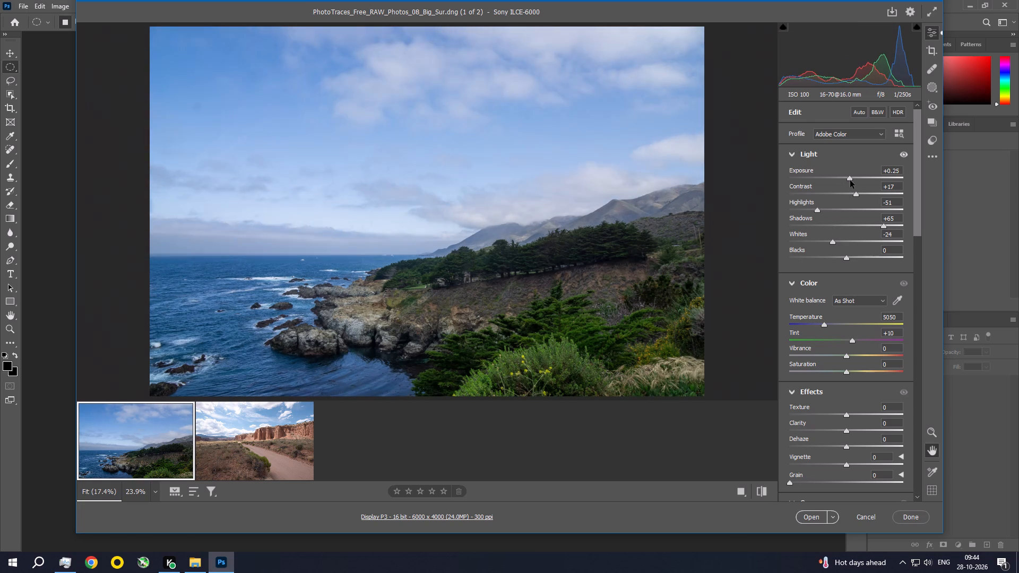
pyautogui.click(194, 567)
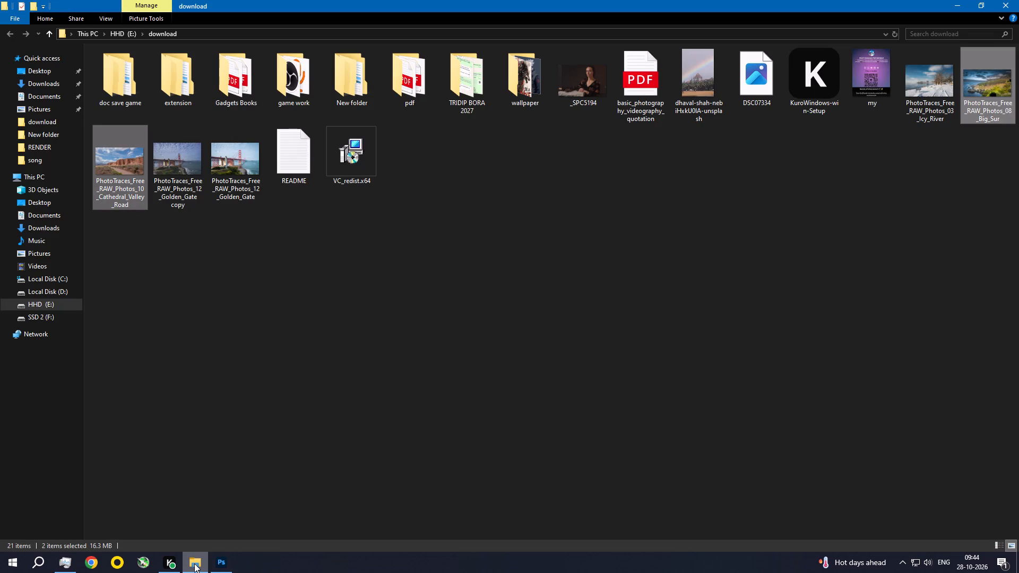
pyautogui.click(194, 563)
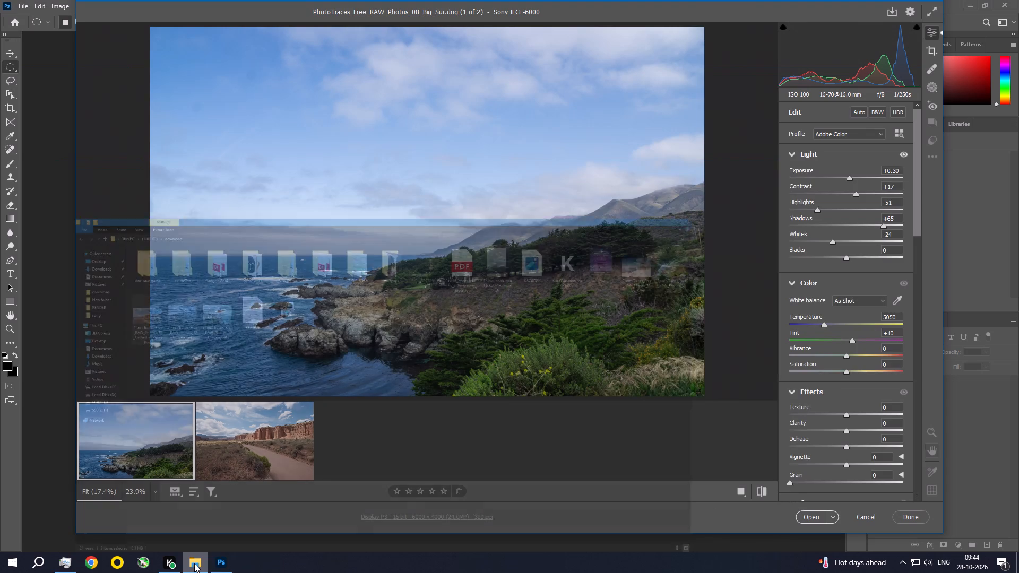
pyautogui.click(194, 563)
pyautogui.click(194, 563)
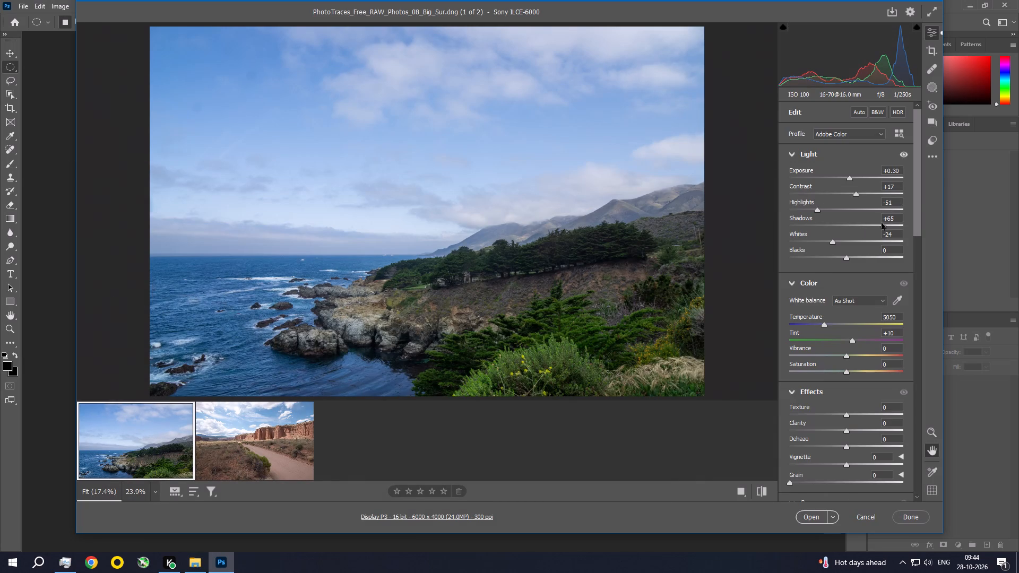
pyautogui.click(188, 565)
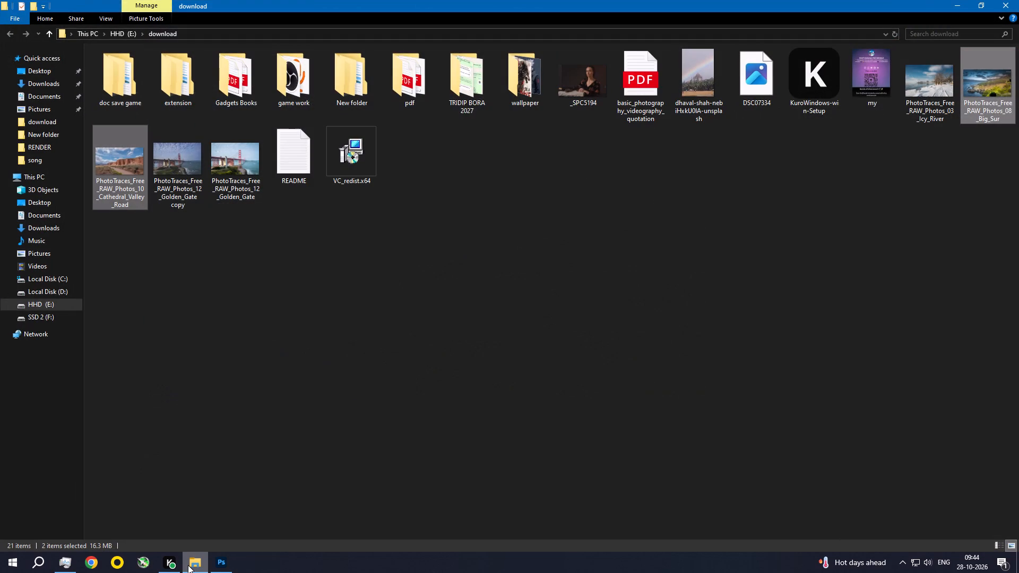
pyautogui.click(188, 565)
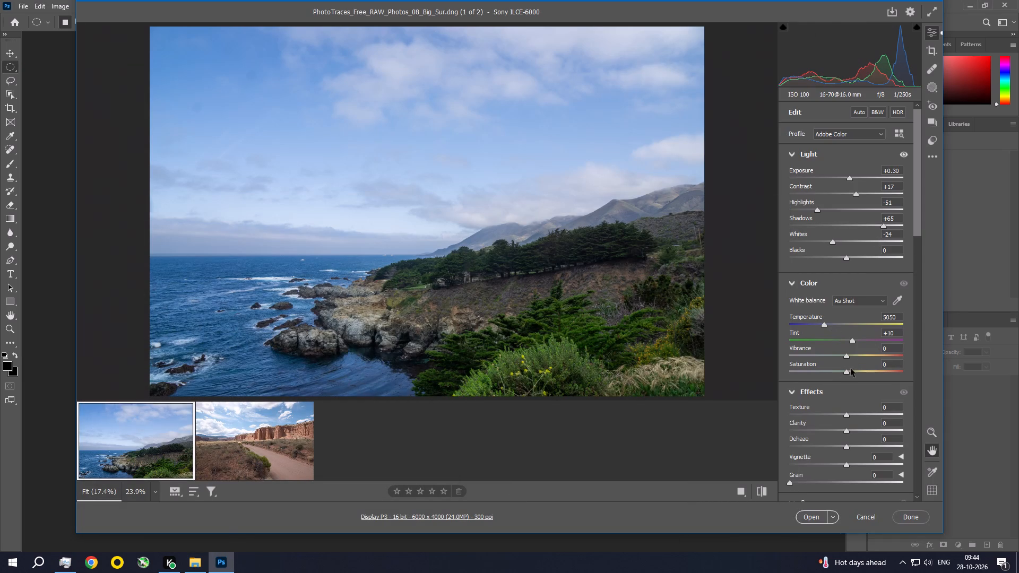
# Set the Big Sur photo's Vibrance to +20.
pyautogui.moveTo(849, 355); pyautogui.dragTo(857, 356)
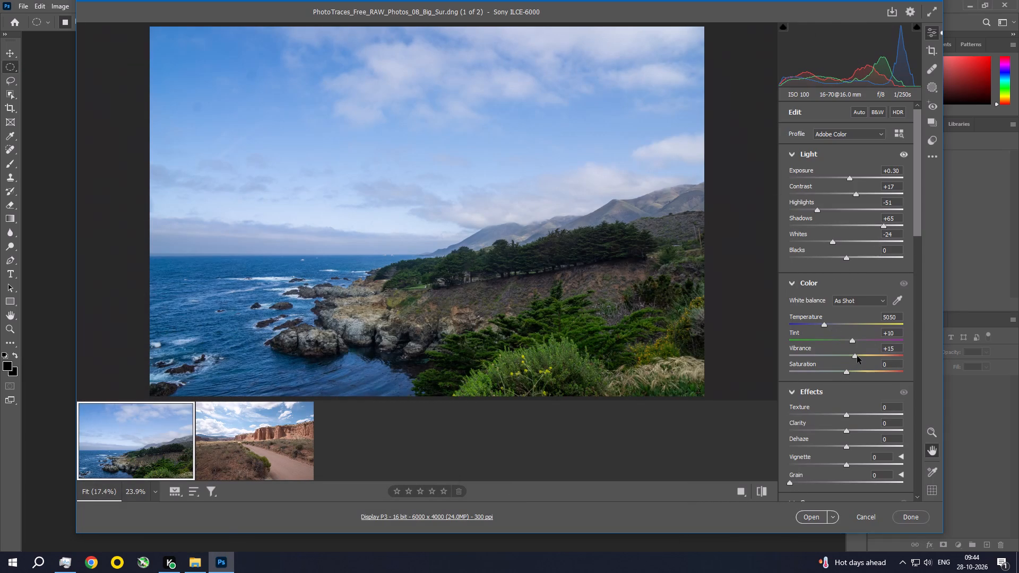
pyautogui.moveTo(857, 356); pyautogui.dragTo(869, 357)
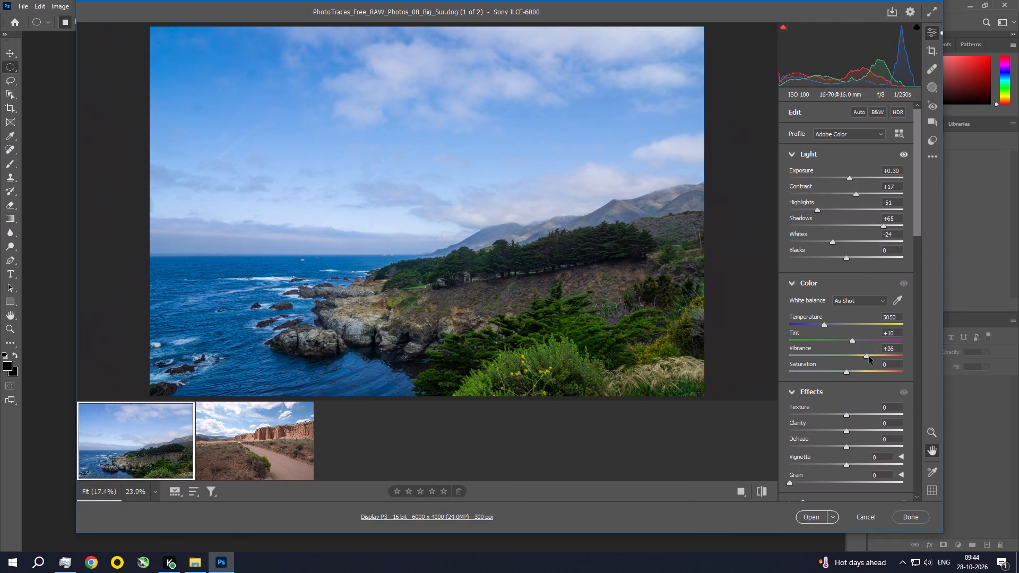
pyautogui.moveTo(869, 357); pyautogui.dragTo(858, 354)
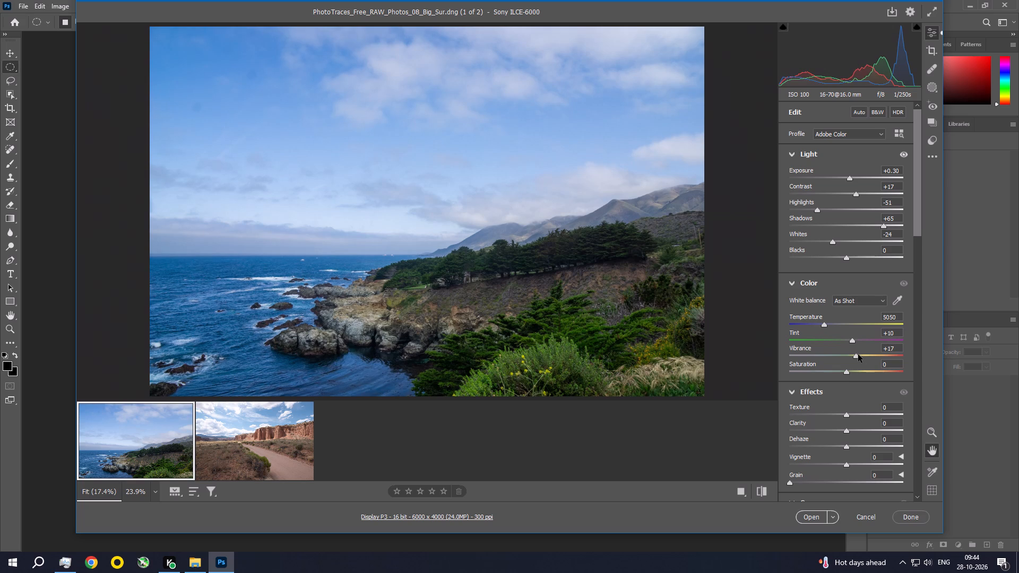
pyautogui.moveTo(858, 354); pyautogui.dragTo(861, 354)
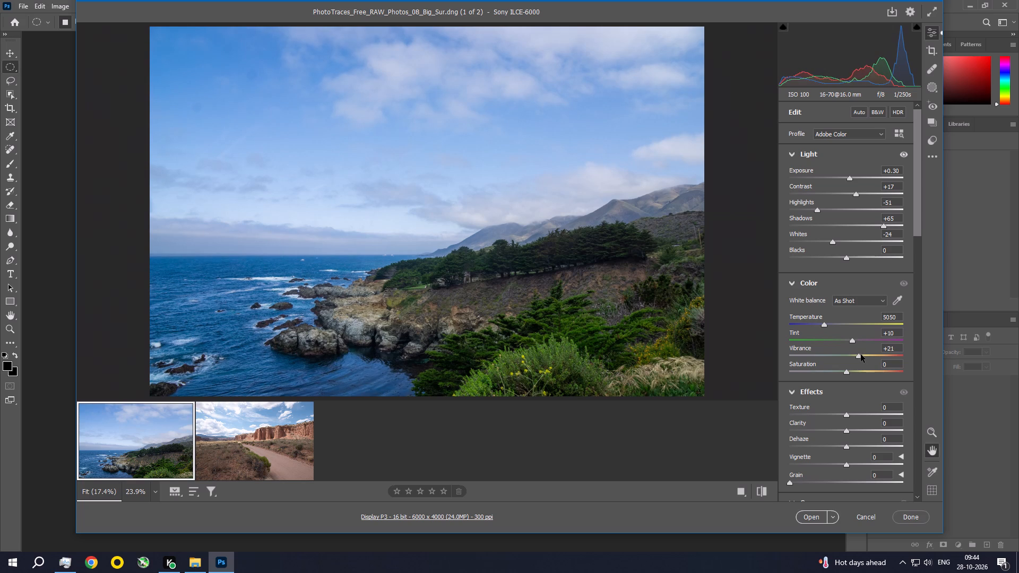
pyautogui.moveTo(861, 354); pyautogui.dragTo(860, 354)
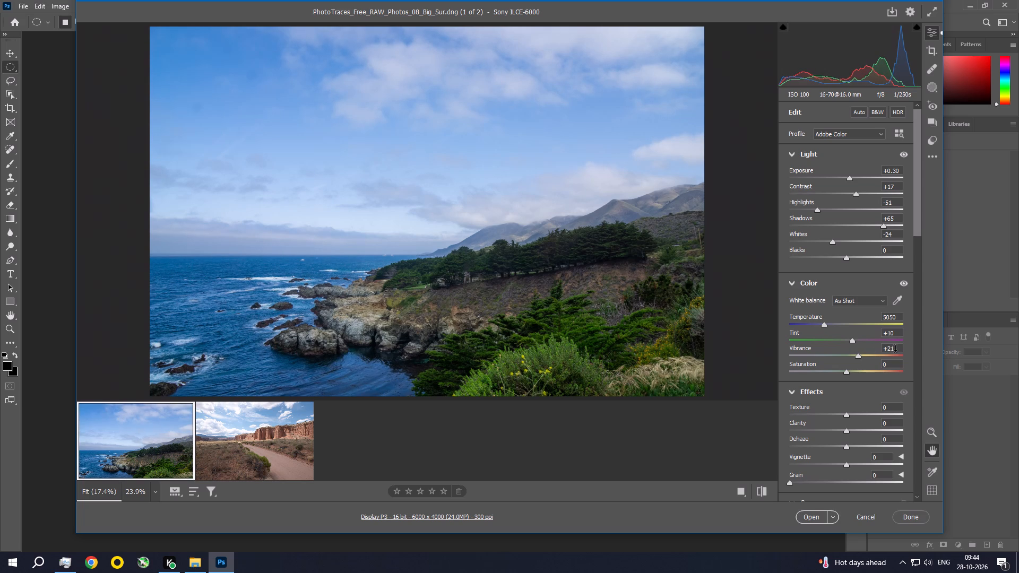
pyautogui.click(895, 350)
pyautogui.press('BackSpace')
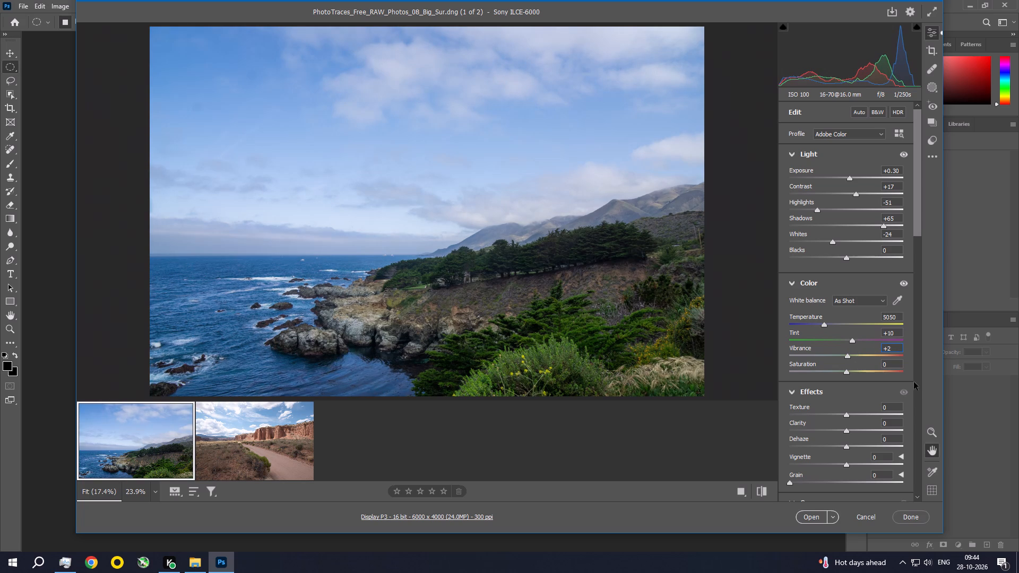
pyautogui.press('0')
# Raise the Big Sur photo's Saturation to +25.
pyautogui.moveTo(845, 373); pyautogui.dragTo(849, 372)
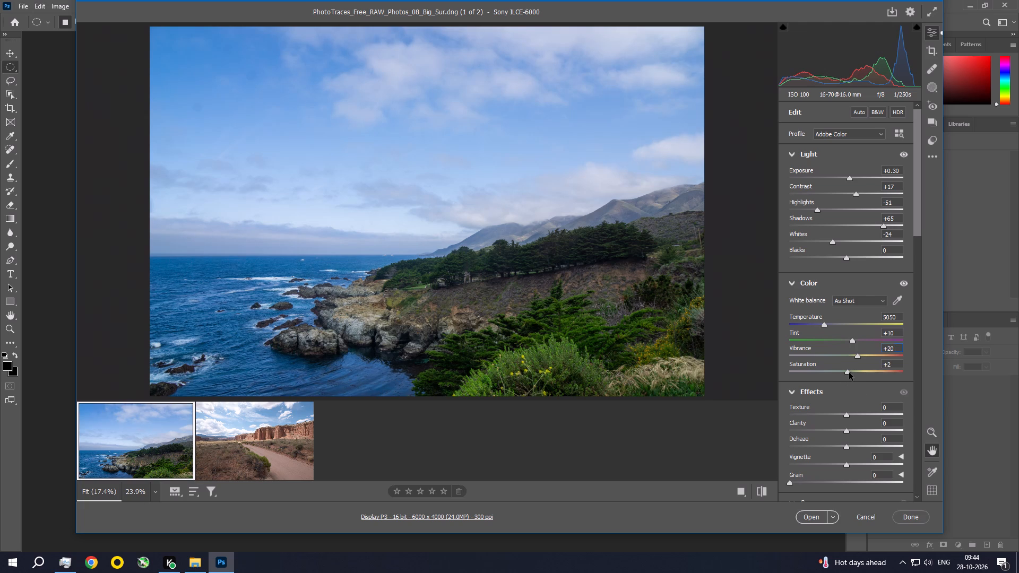
pyautogui.moveTo(849, 372); pyautogui.dragTo(859, 376)
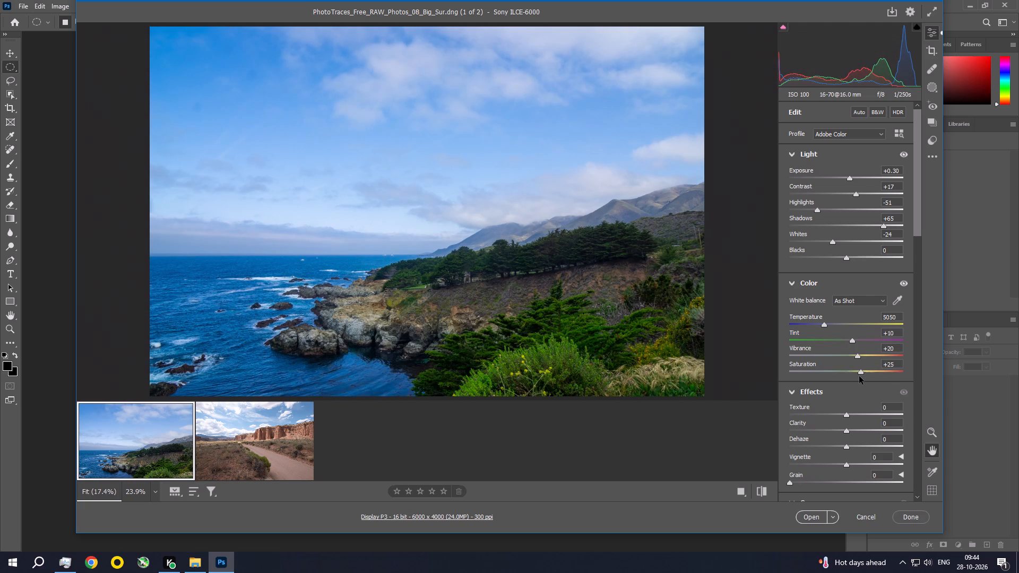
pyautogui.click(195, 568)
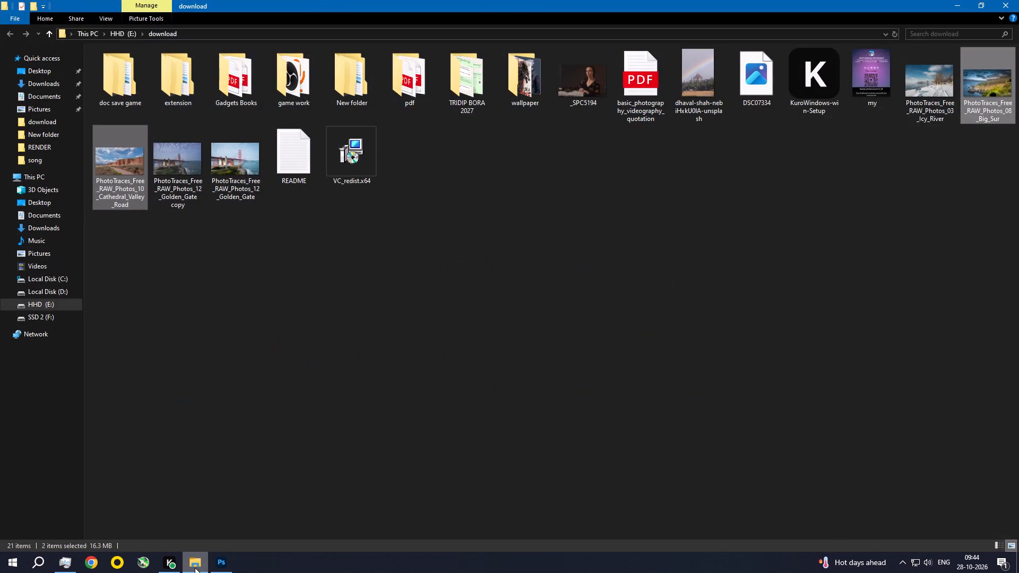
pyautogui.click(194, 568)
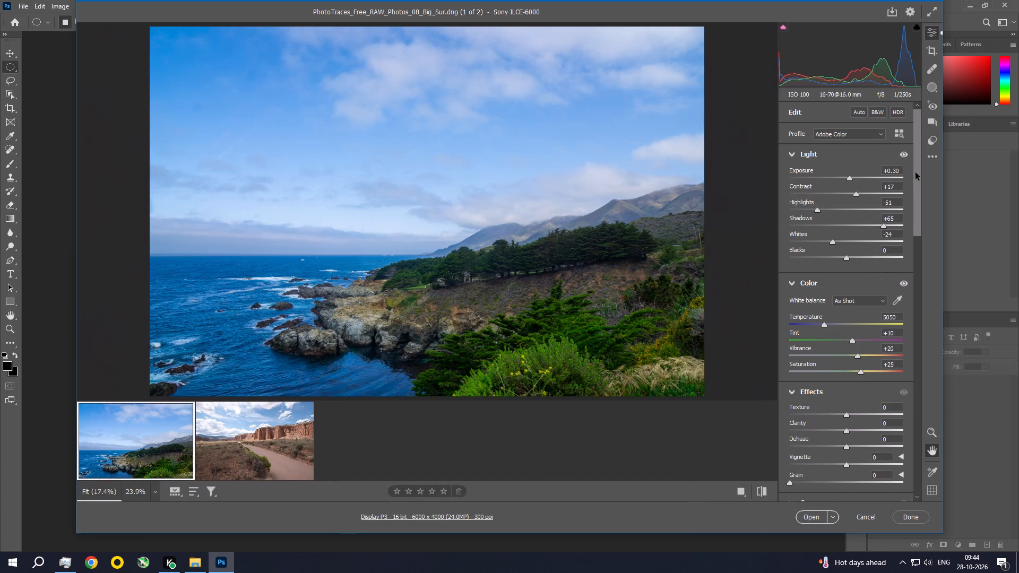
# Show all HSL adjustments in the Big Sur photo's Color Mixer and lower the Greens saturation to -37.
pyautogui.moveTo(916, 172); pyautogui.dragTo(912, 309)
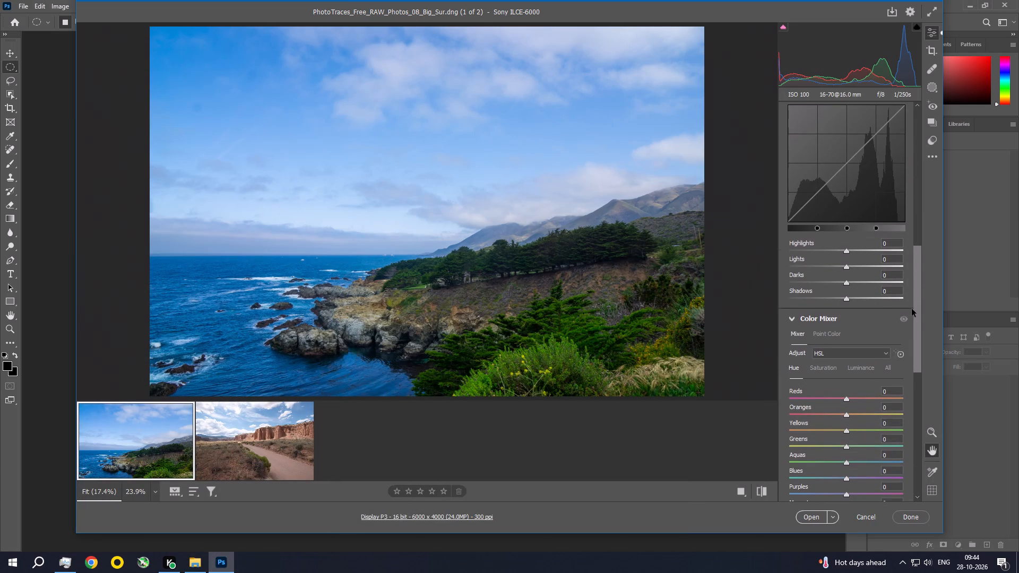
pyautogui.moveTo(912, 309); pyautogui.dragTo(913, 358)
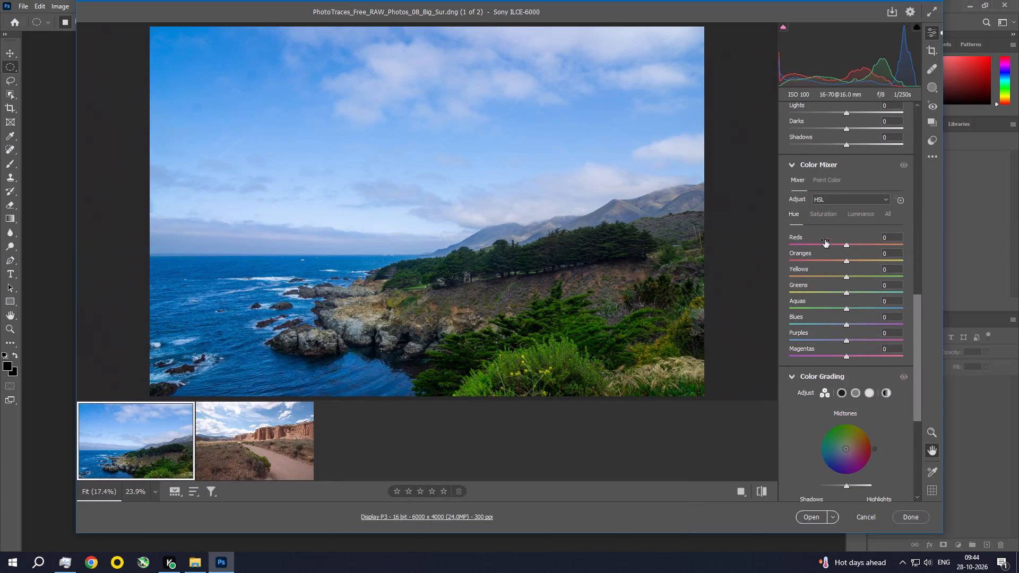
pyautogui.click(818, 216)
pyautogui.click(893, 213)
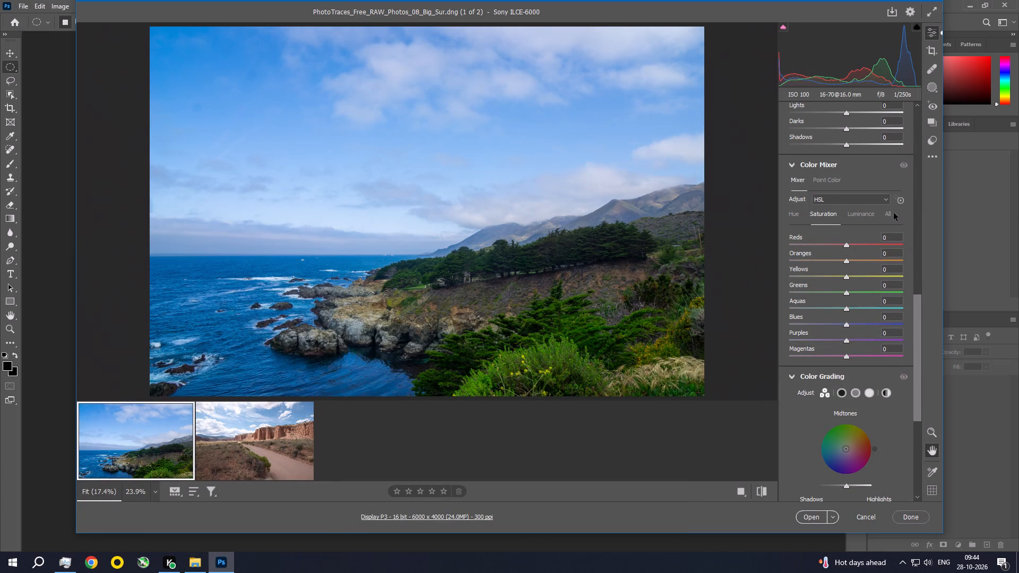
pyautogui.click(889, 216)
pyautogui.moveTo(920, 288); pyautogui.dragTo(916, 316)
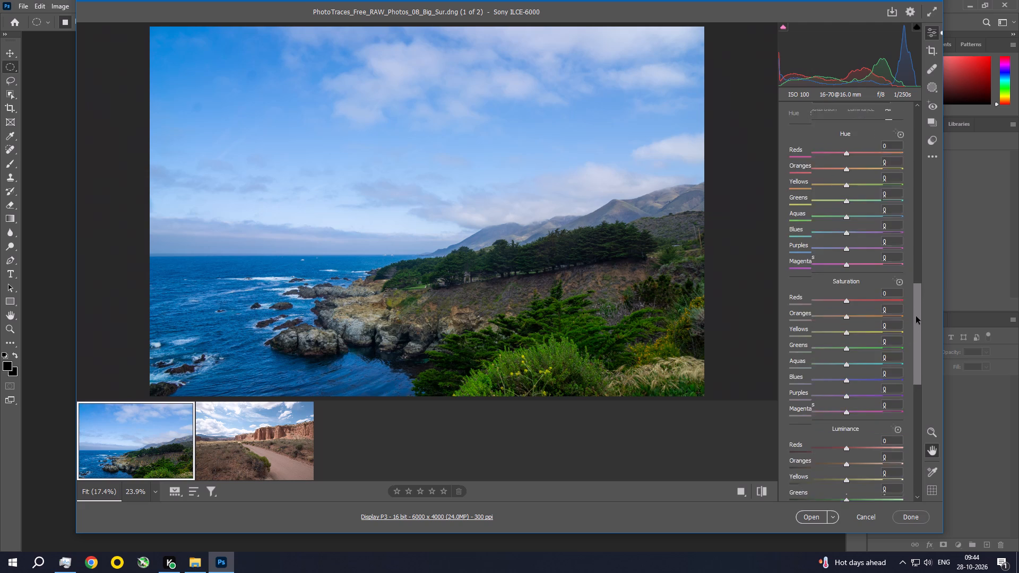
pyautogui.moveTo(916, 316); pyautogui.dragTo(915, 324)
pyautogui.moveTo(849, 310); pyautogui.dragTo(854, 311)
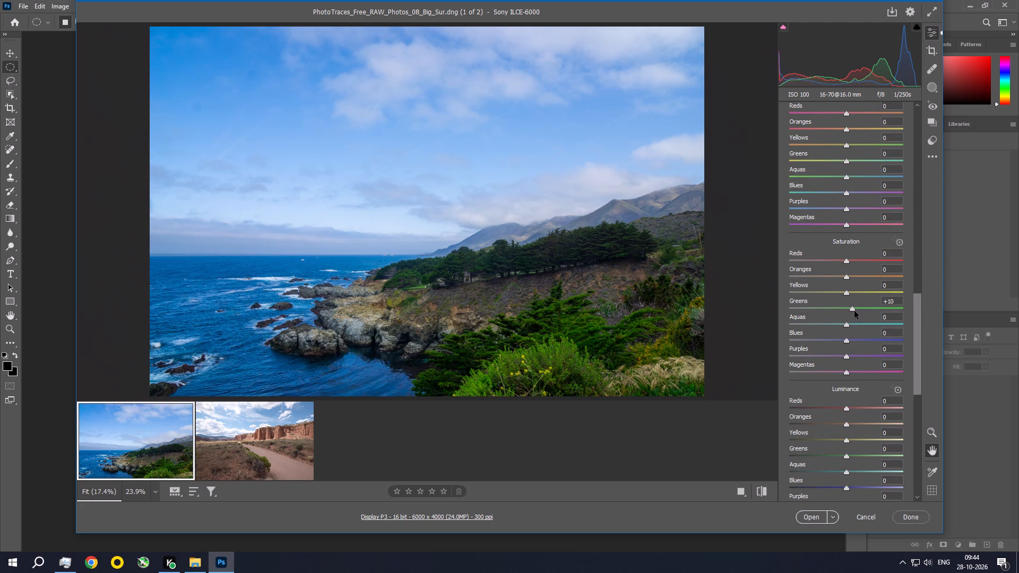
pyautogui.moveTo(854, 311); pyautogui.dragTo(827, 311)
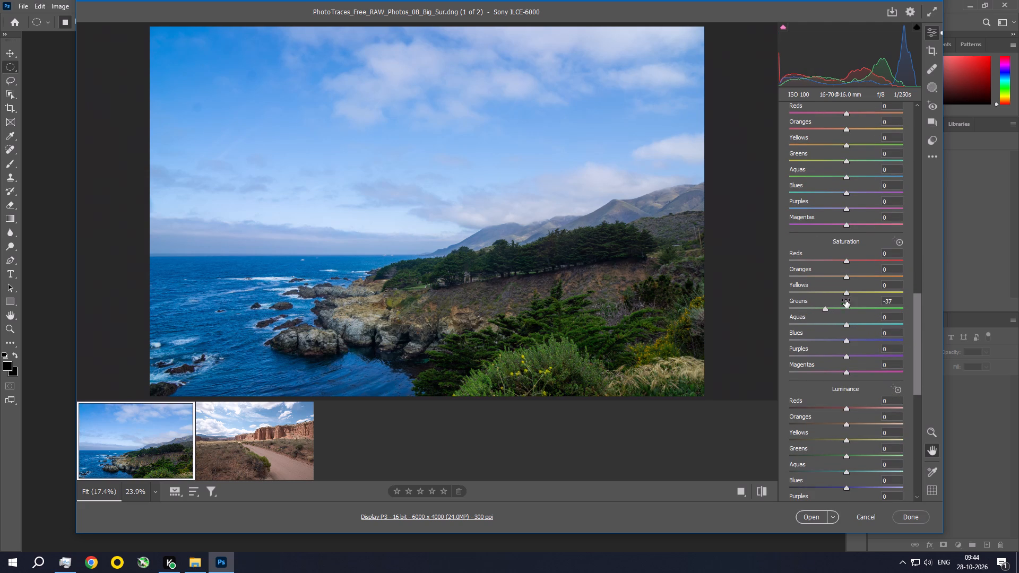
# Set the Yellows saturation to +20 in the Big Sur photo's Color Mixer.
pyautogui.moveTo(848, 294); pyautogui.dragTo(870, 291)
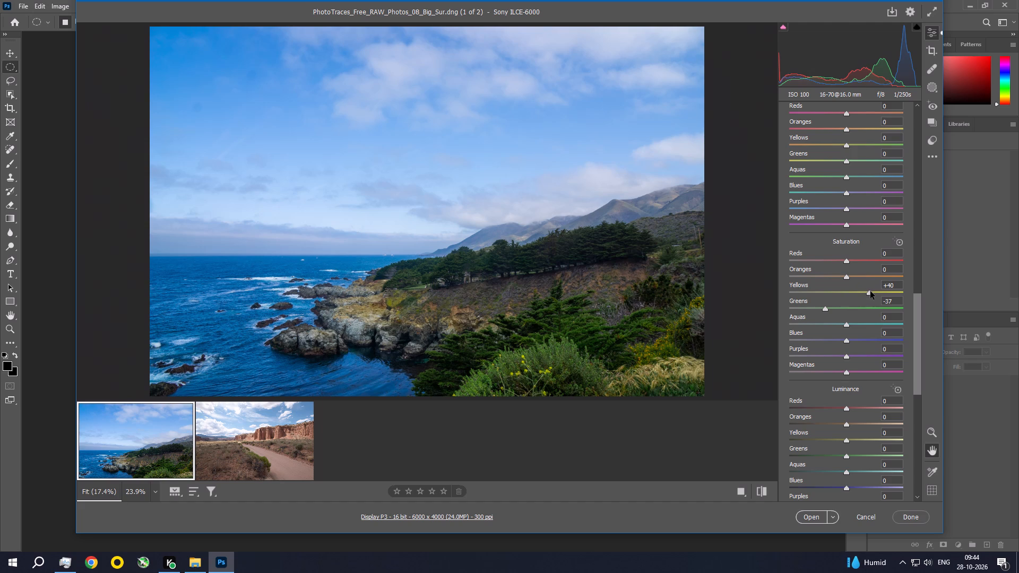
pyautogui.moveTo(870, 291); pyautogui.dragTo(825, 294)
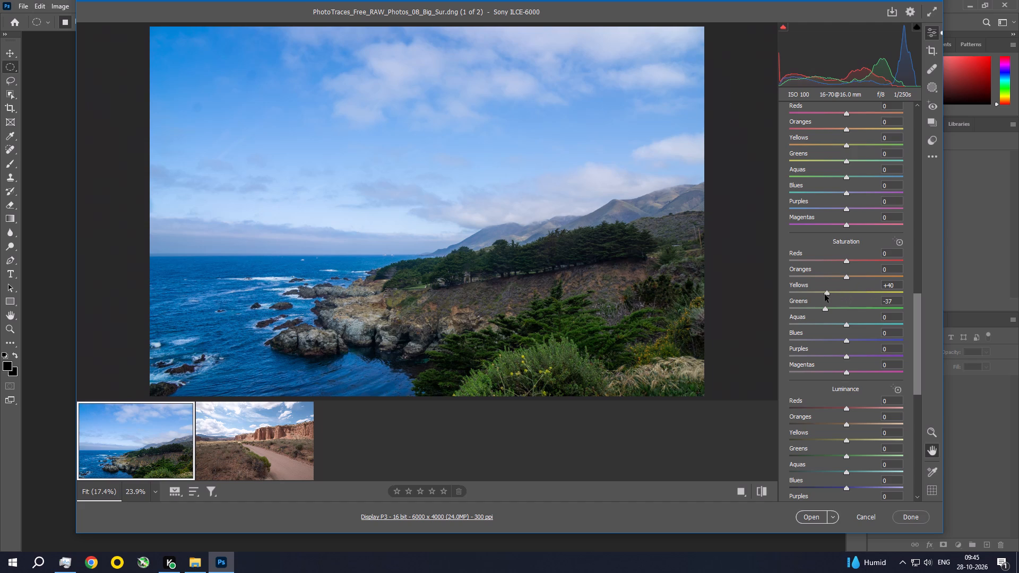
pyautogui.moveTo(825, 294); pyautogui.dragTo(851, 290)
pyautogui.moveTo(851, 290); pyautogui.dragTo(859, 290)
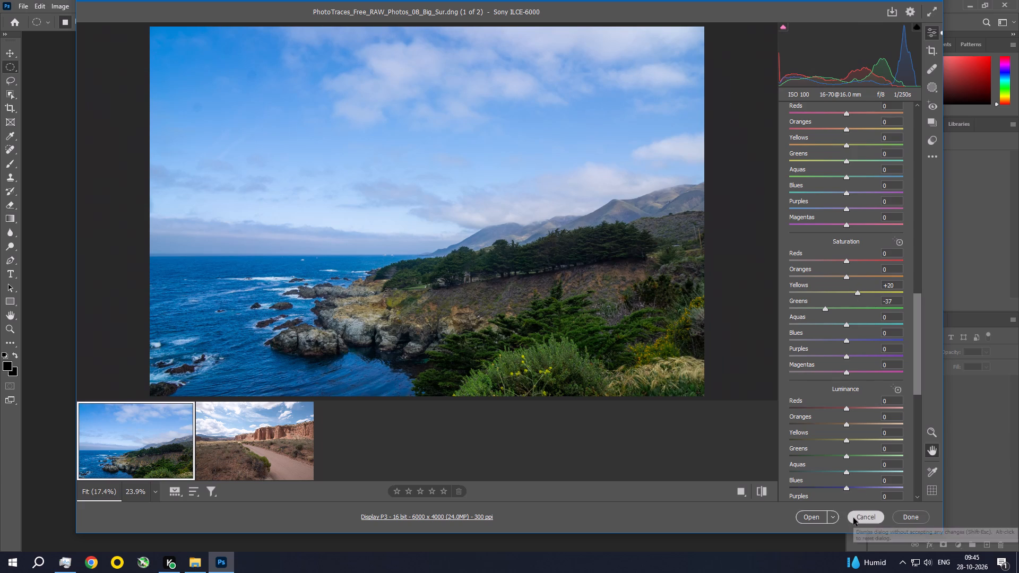
# Cancel the Camera Raw session, discarding the adjustments made to the Big Sur photo.
pyautogui.click(856, 519)
pyautogui.click(534, 235)
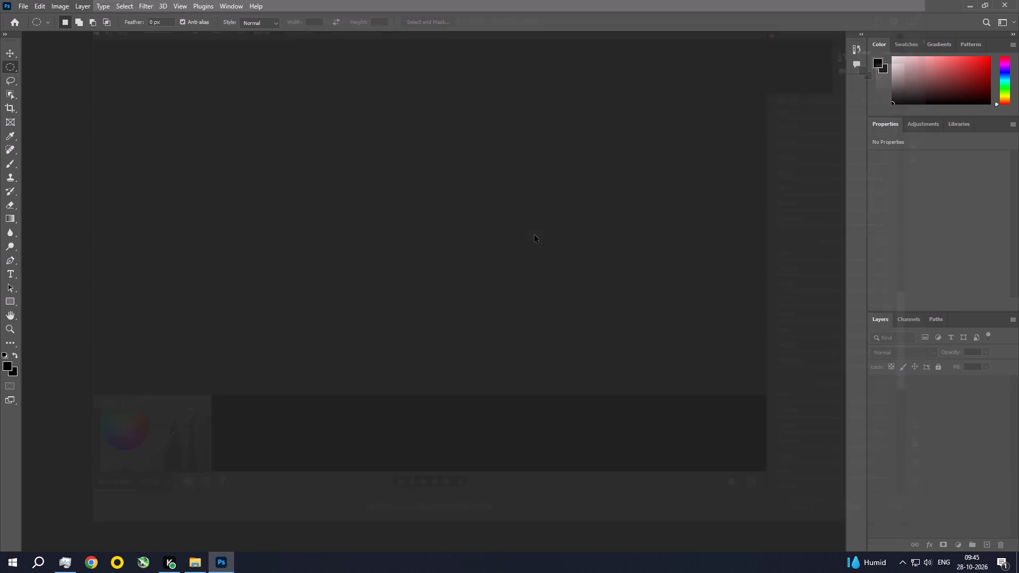
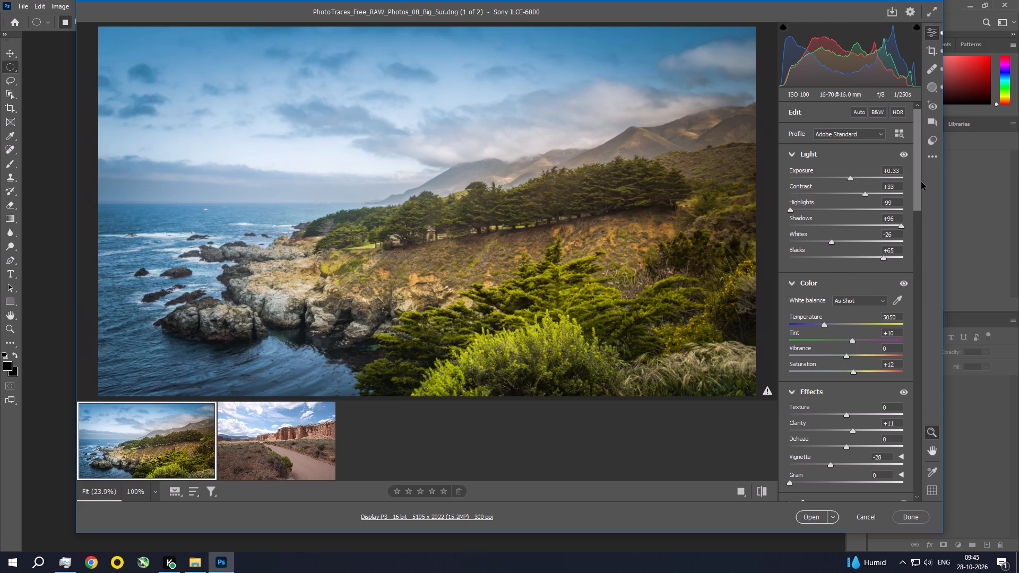
# Review the Big Sur photo's existing edit settings, from Light and Curve through Color Mixer and Color Grading to Detail.
pyautogui.moveTo(918, 181); pyautogui.dragTo(914, 211)
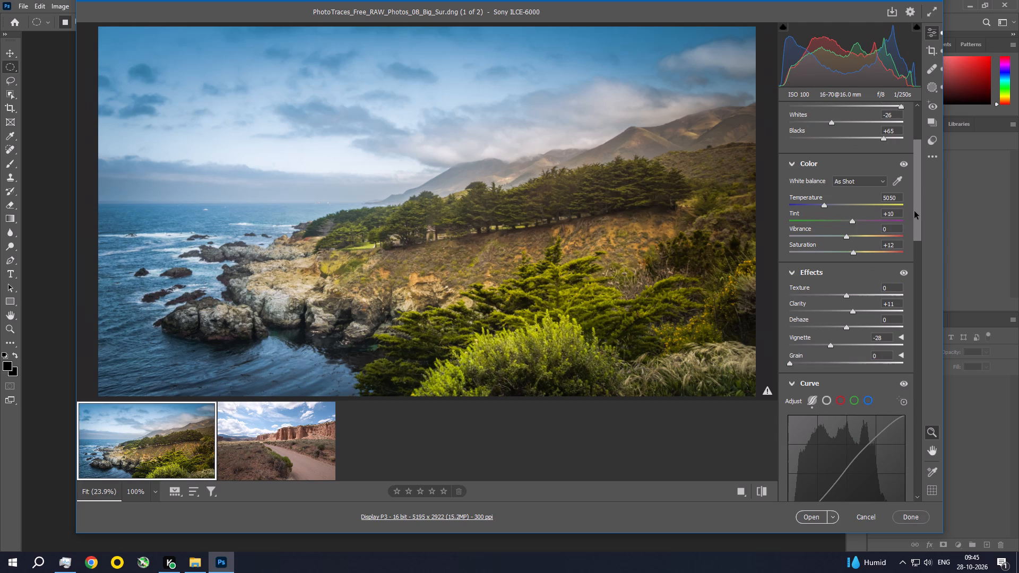
pyautogui.moveTo(914, 211); pyautogui.dragTo(915, 259)
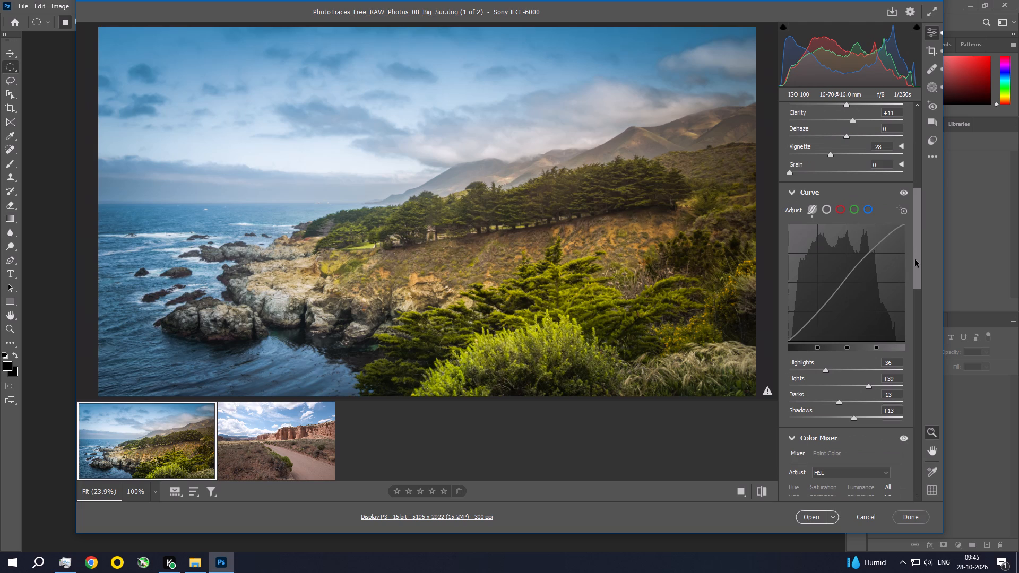
pyautogui.moveTo(915, 259); pyautogui.dragTo(920, 333)
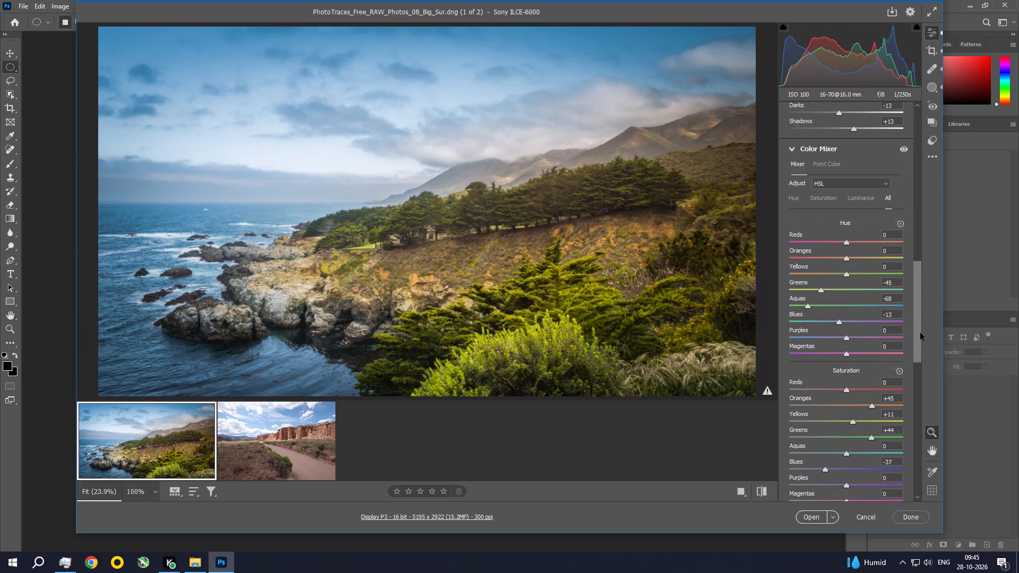
pyautogui.moveTo(920, 333); pyautogui.dragTo(921, 333)
pyautogui.moveTo(921, 333); pyautogui.dragTo(918, 359)
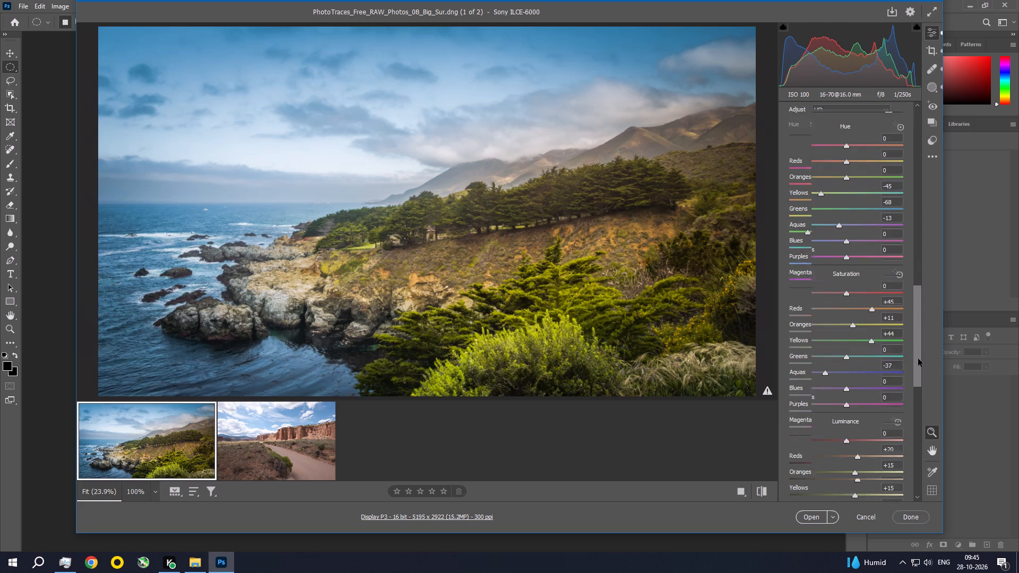
pyautogui.moveTo(918, 359); pyautogui.dragTo(918, 360)
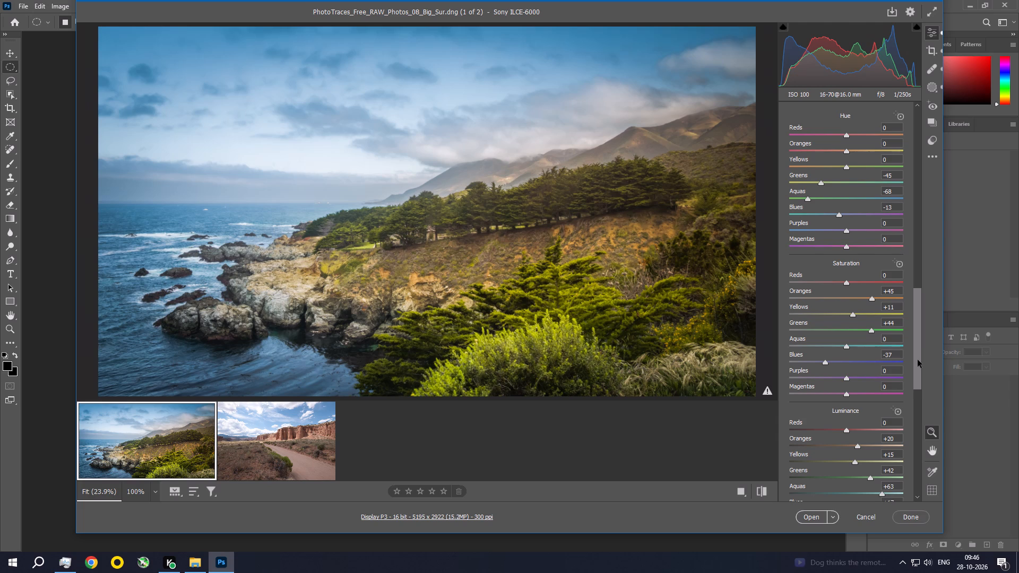
pyautogui.moveTo(918, 360); pyautogui.dragTo(918, 360)
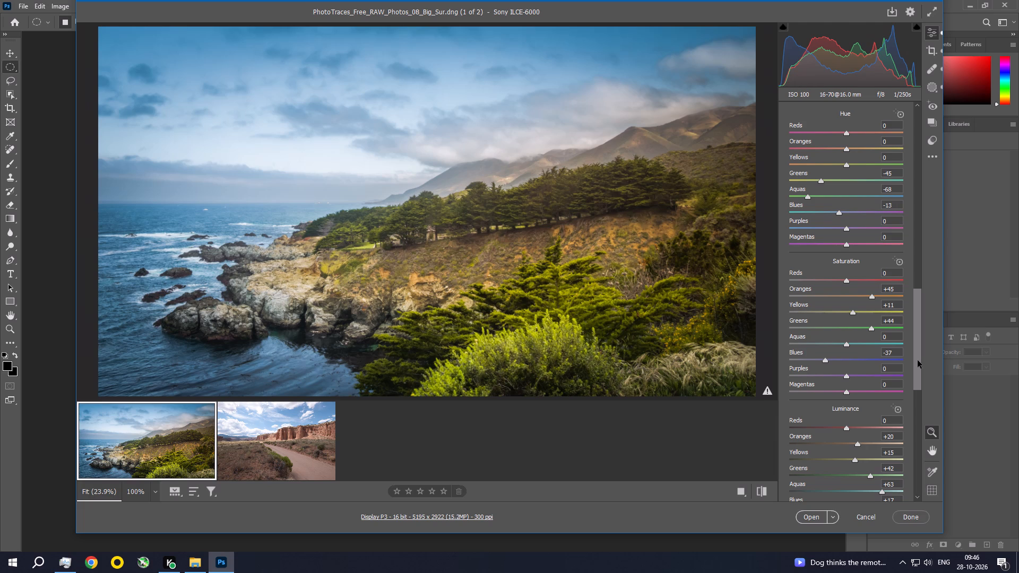
pyautogui.moveTo(918, 360); pyautogui.dragTo(917, 453)
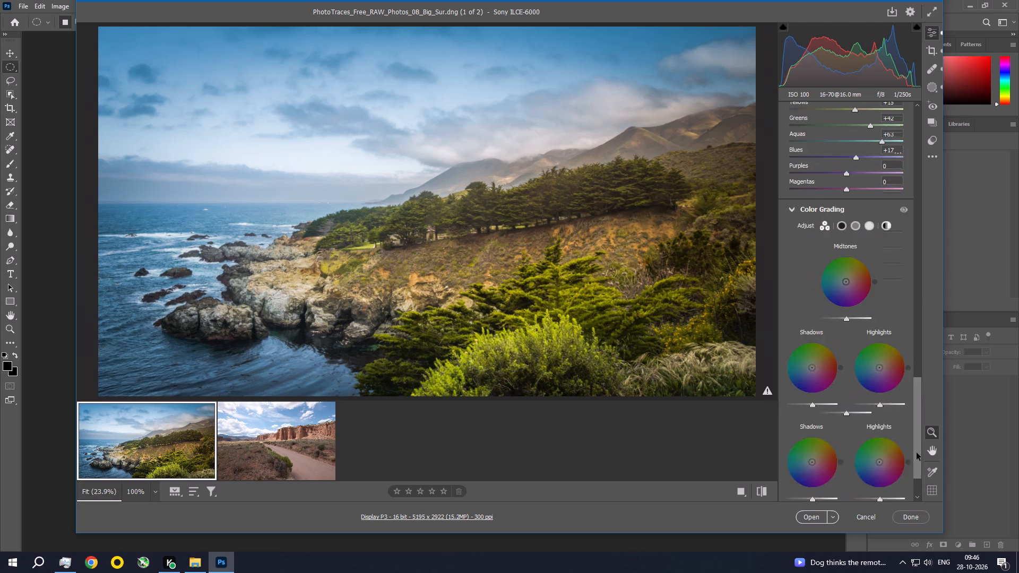
pyautogui.moveTo(917, 453); pyautogui.dragTo(913, 503)
pyautogui.click(835, 409)
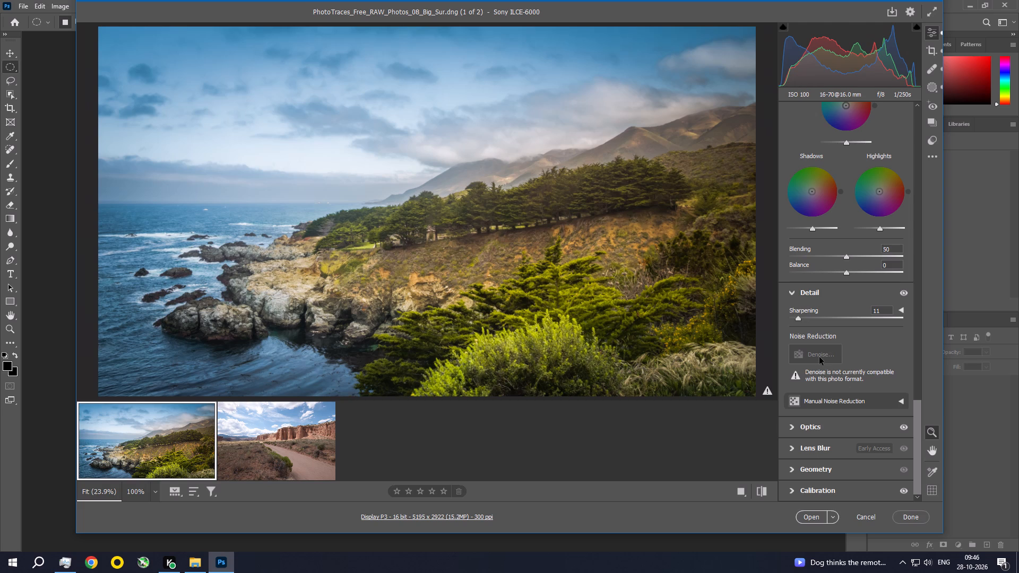
pyautogui.click(852, 401)
pyautogui.click(852, 401)
# Expand the Optics, Lens Blur, Geometry and Calibration sections and examine the Big Sur photo's settings in them.
pyautogui.click(838, 427)
pyautogui.scroll(-2, 838, 429)
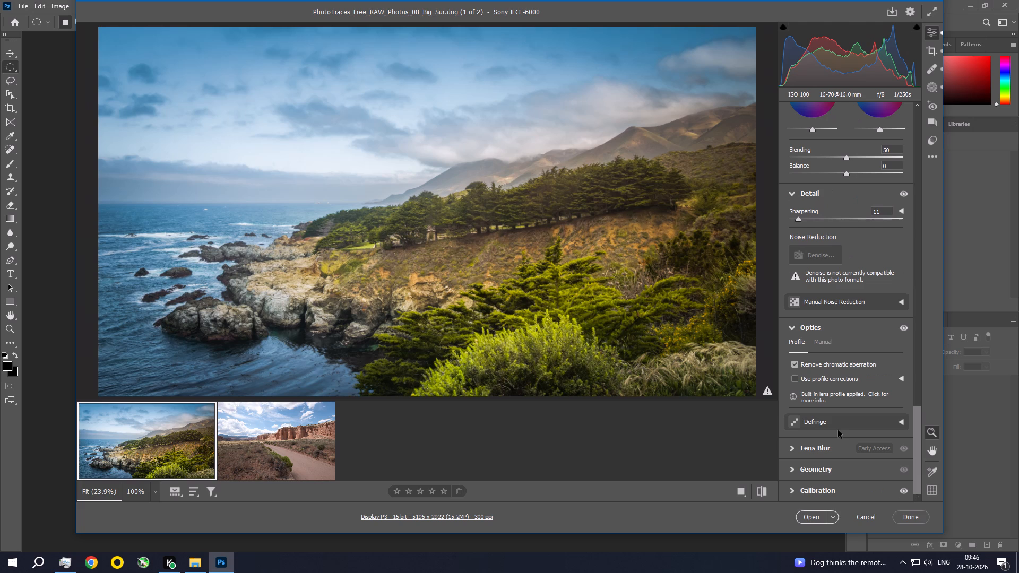
pyautogui.click(831, 454)
pyautogui.scroll(-1, 831, 454)
pyautogui.scroll(1, 831, 454)
pyautogui.scroll(-3, 831, 453)
pyautogui.scroll(3, 831, 454)
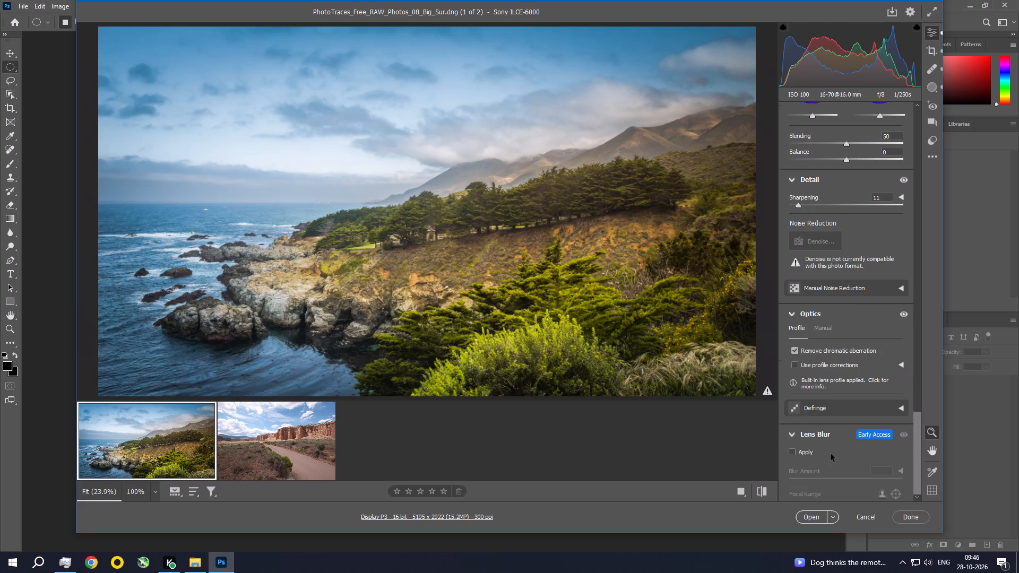
pyautogui.scroll(-4, 831, 454)
pyautogui.click(827, 475)
pyautogui.scroll(-4, 827, 468)
pyautogui.scroll(1, 827, 468)
pyautogui.scroll(-1, 827, 468)
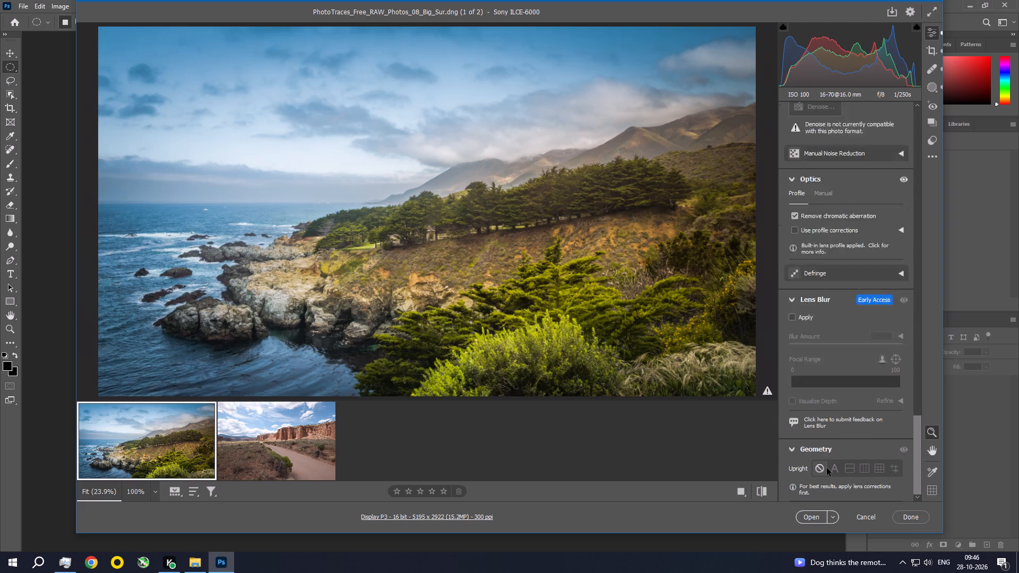
pyautogui.click(830, 494)
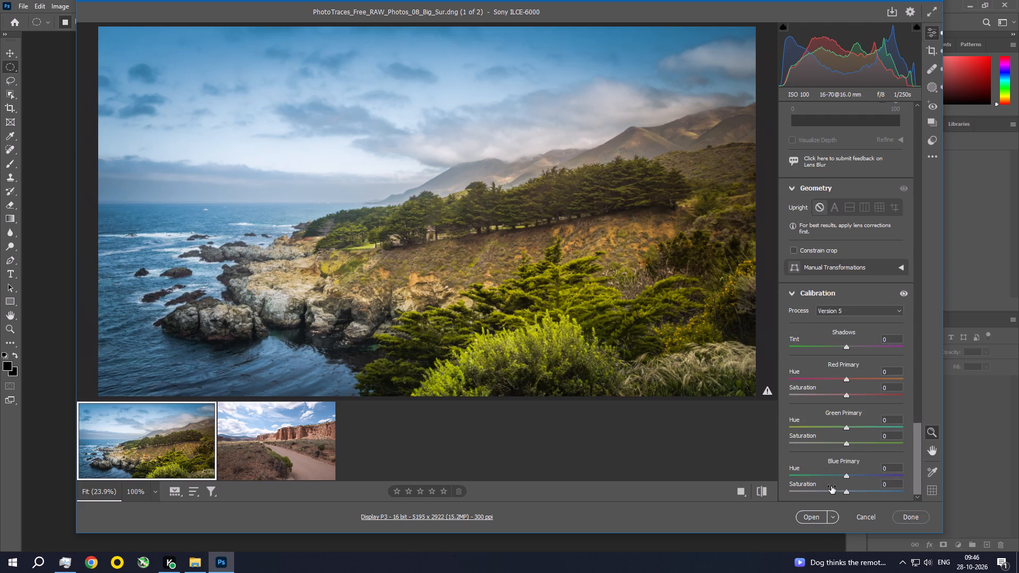
pyautogui.moveTo(919, 465); pyautogui.dragTo(922, 464)
pyautogui.moveTo(922, 464); pyautogui.dragTo(925, 219)
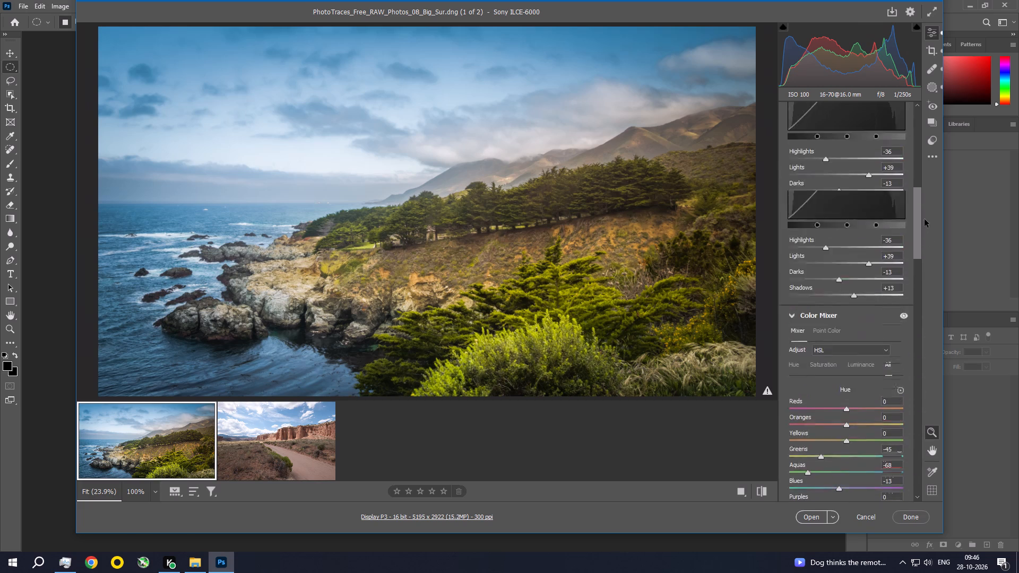
pyautogui.moveTo(925, 219); pyautogui.dragTo(923, 136)
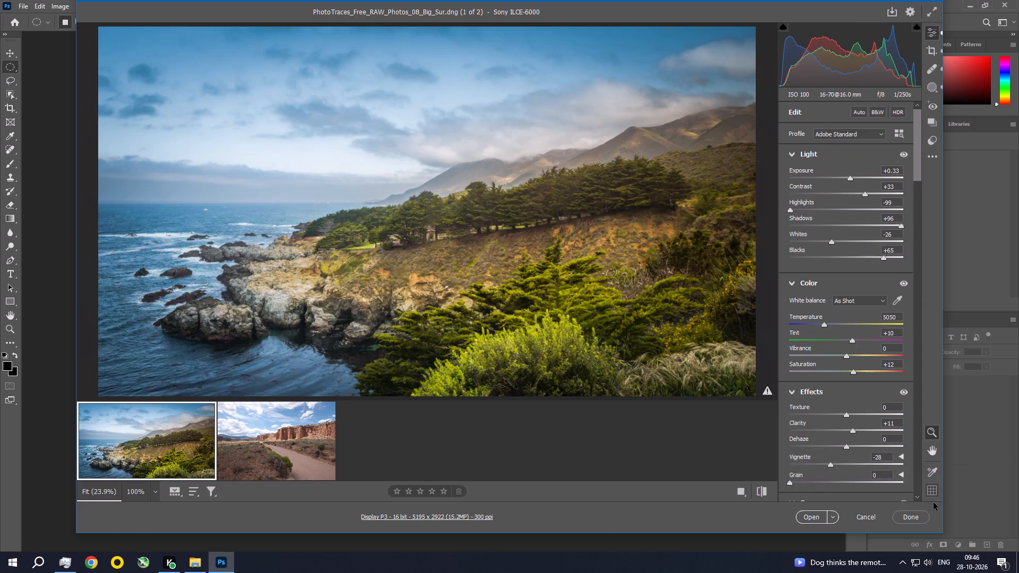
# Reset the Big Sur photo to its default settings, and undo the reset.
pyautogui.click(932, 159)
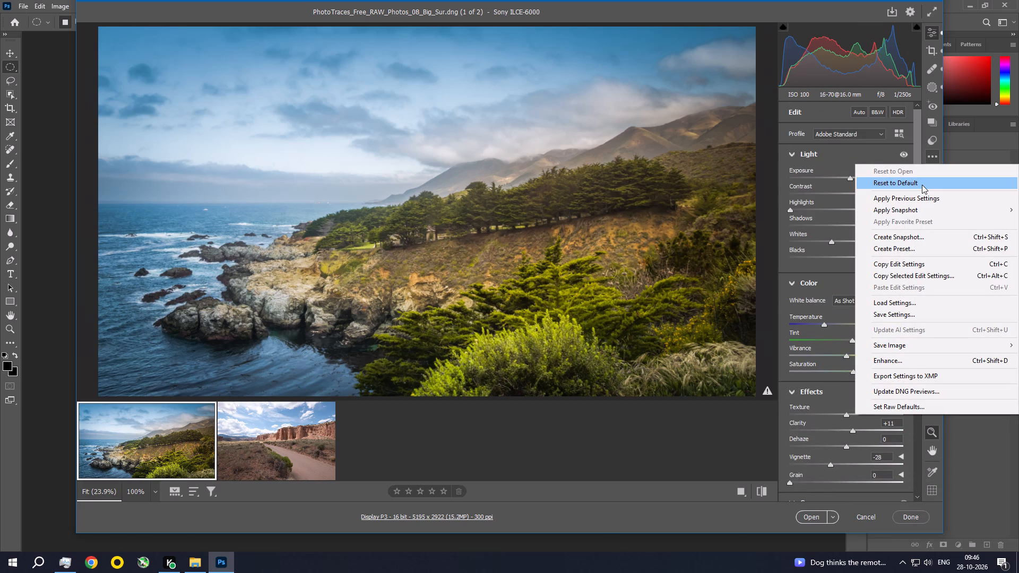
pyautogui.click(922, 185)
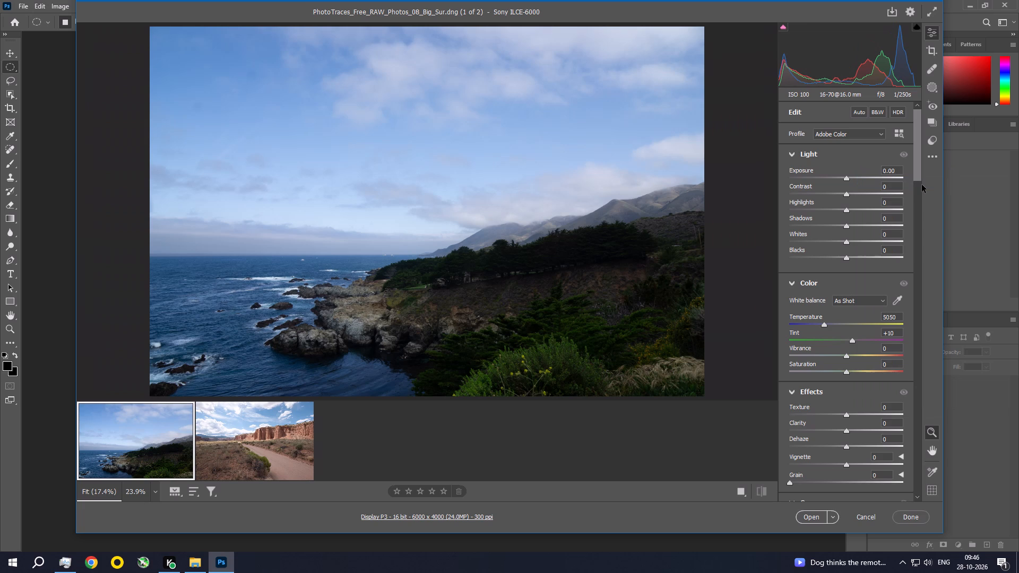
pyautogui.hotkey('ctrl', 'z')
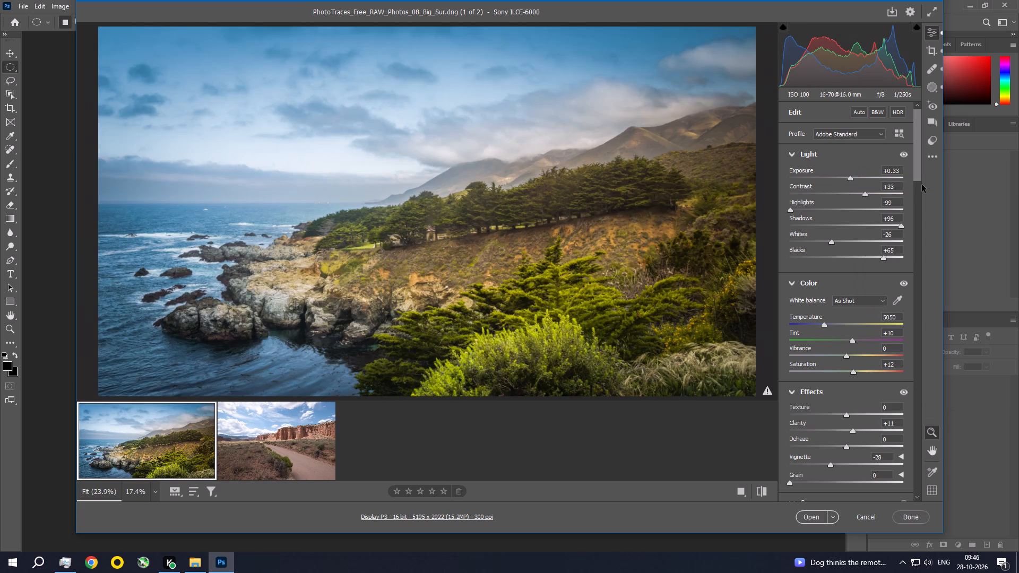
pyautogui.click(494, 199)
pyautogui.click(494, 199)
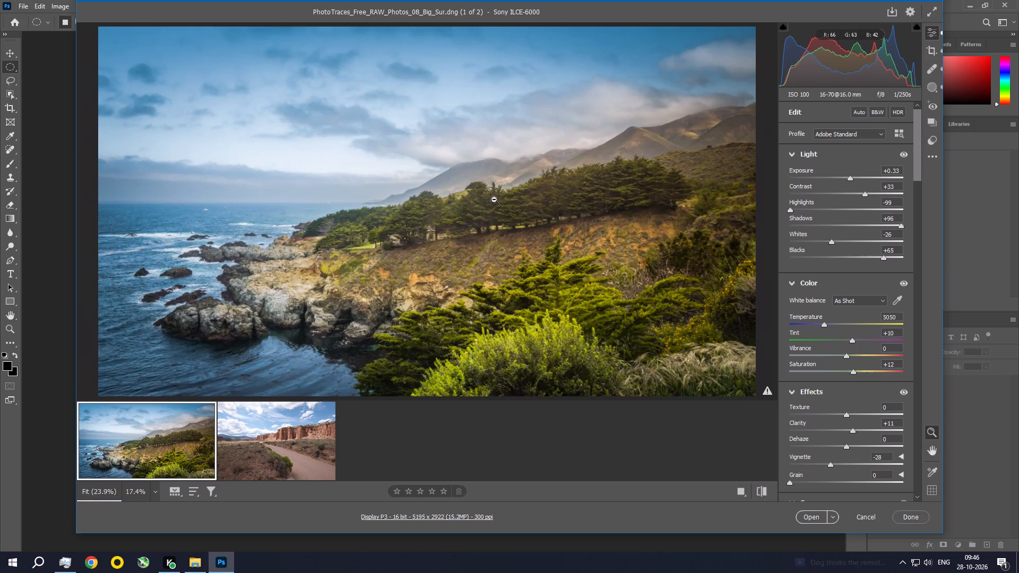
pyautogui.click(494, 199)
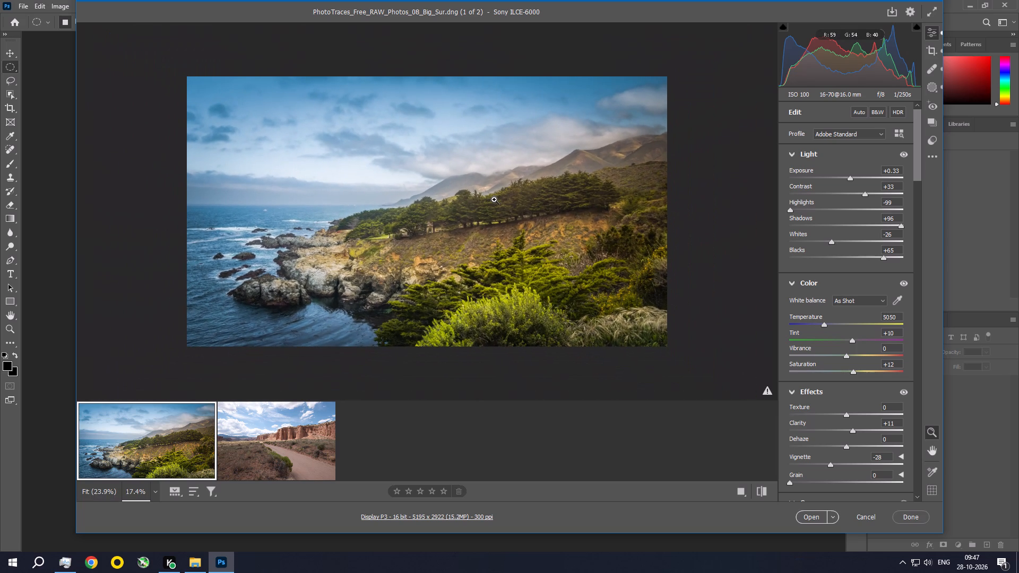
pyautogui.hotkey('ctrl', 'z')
# Reset the Big Sur photo's edits to the default settings.
pyautogui.click(936, 157)
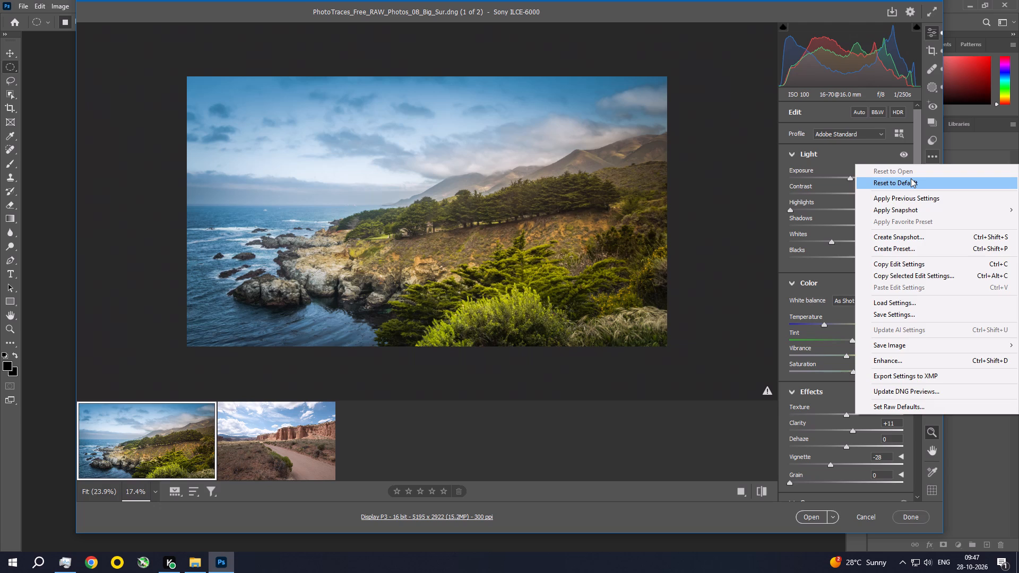
pyautogui.click(911, 178)
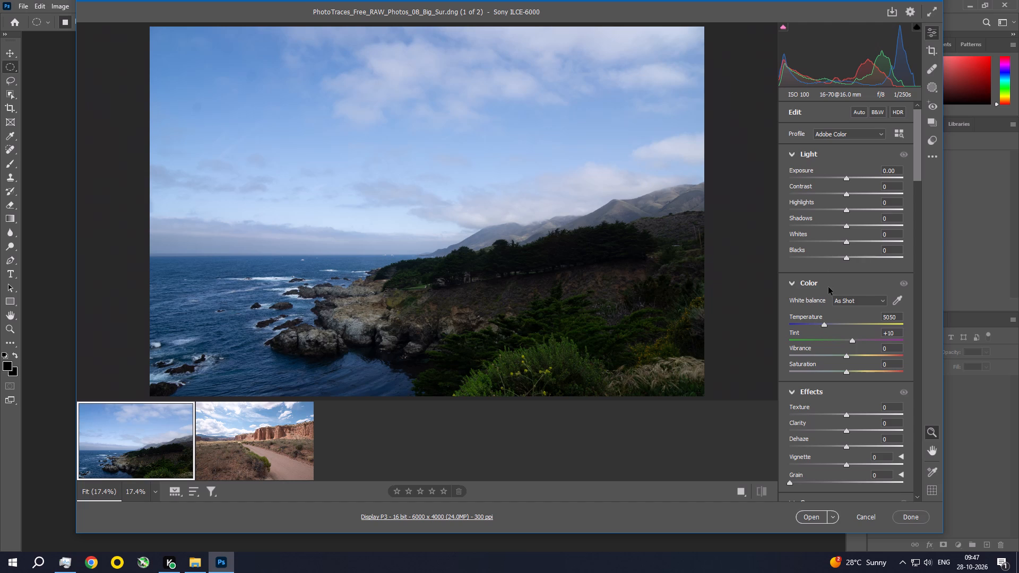
# Crop the Big Sur photo to about 5024 x 3282 pixels, trimming the image's top and left edges.
pyautogui.click(930, 51)
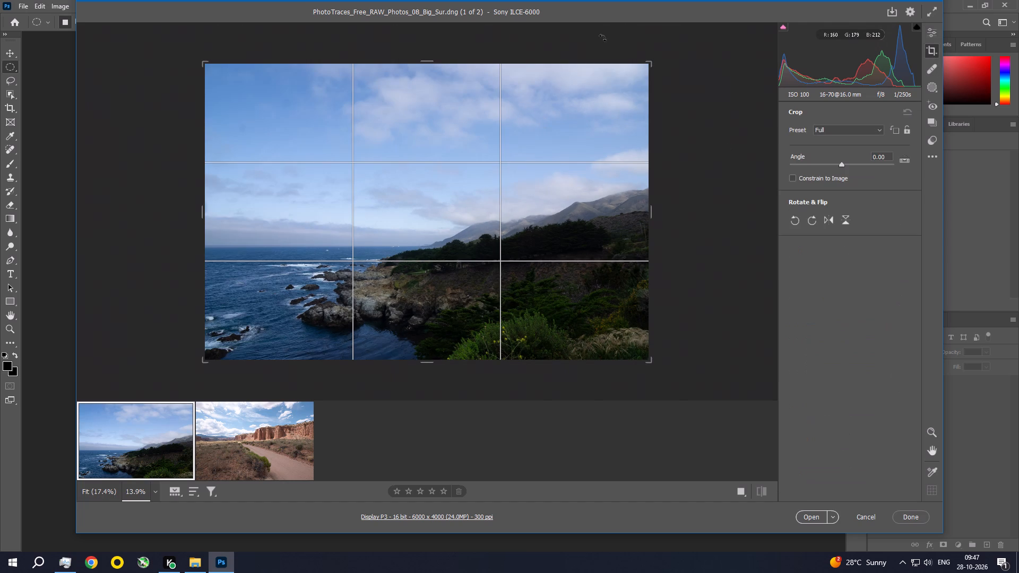
pyautogui.moveTo(650, 63); pyautogui.dragTo(647, 68)
pyautogui.moveTo(647, 68); pyautogui.dragTo(673, 47)
pyautogui.moveTo(210, 63); pyautogui.dragTo(243, 86)
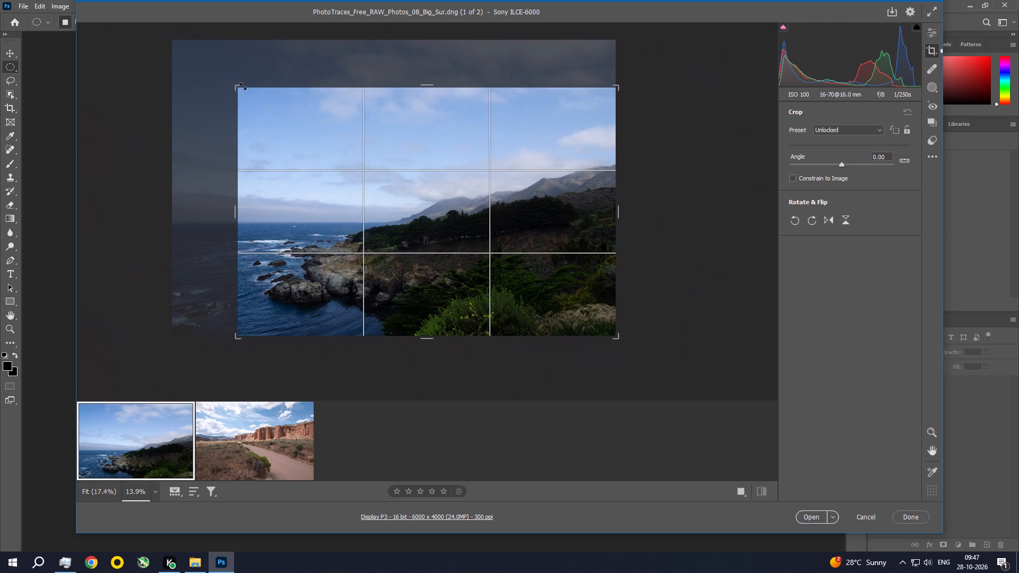
pyautogui.moveTo(243, 86); pyautogui.dragTo(246, 89)
pyautogui.doubleClick(523, 220)
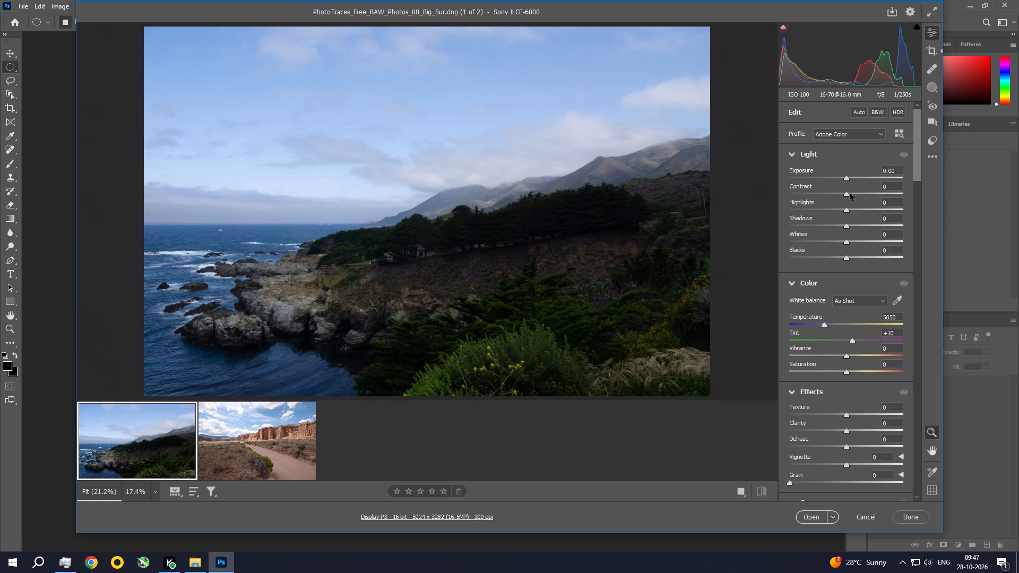
# Set the Big Sur photo's Contrast to +18 and Exposure to +0.85.
pyautogui.moveTo(847, 192); pyautogui.dragTo(857, 195)
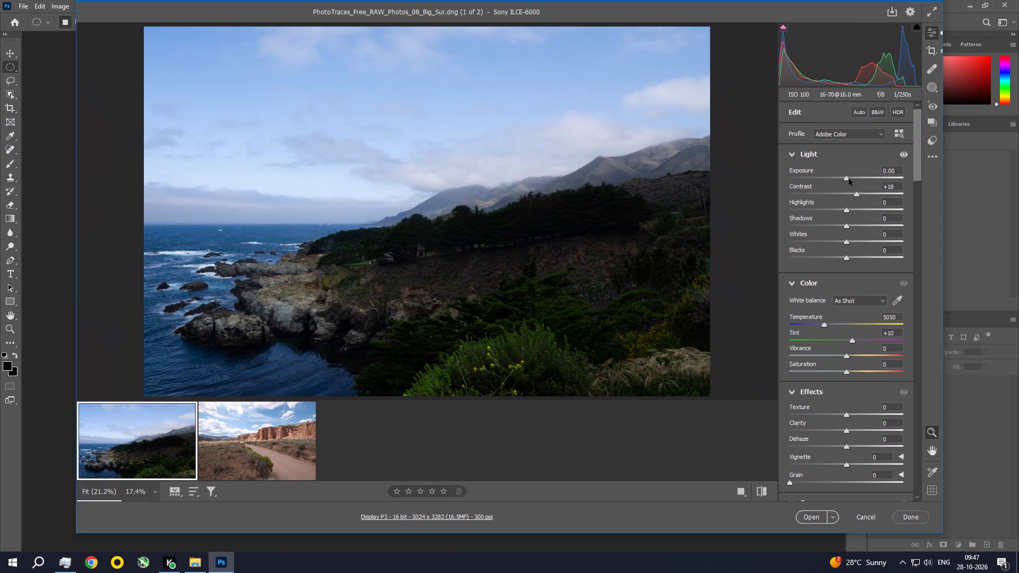
pyautogui.moveTo(849, 178); pyautogui.dragTo(858, 183)
# Lower the Big Sur photo's Highlights to -83 and raise its Shadows to +76.
pyautogui.moveTo(846, 211); pyautogui.dragTo(835, 211)
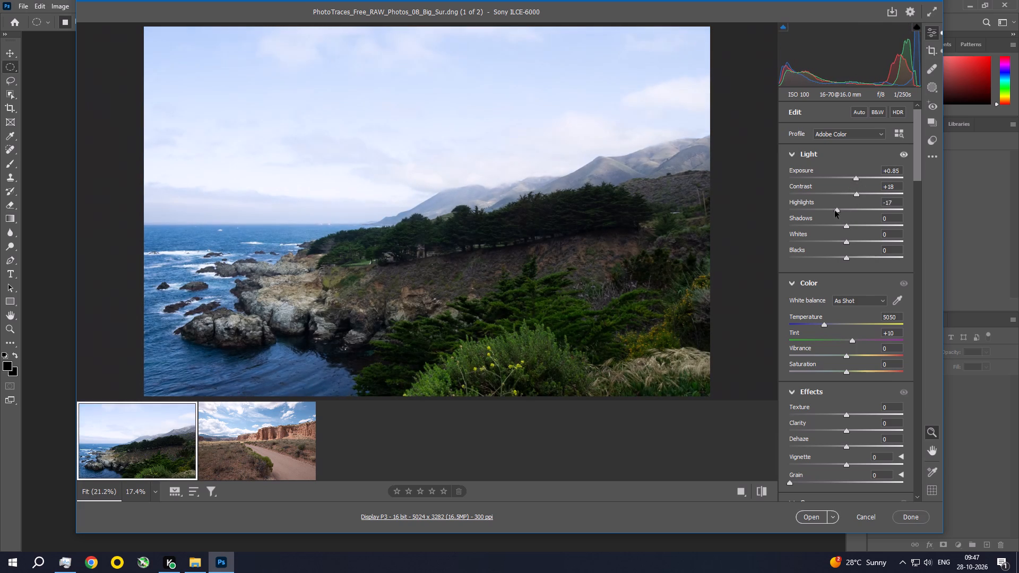
pyautogui.moveTo(835, 211); pyautogui.dragTo(799, 212)
pyautogui.moveTo(848, 225); pyautogui.dragTo(874, 227)
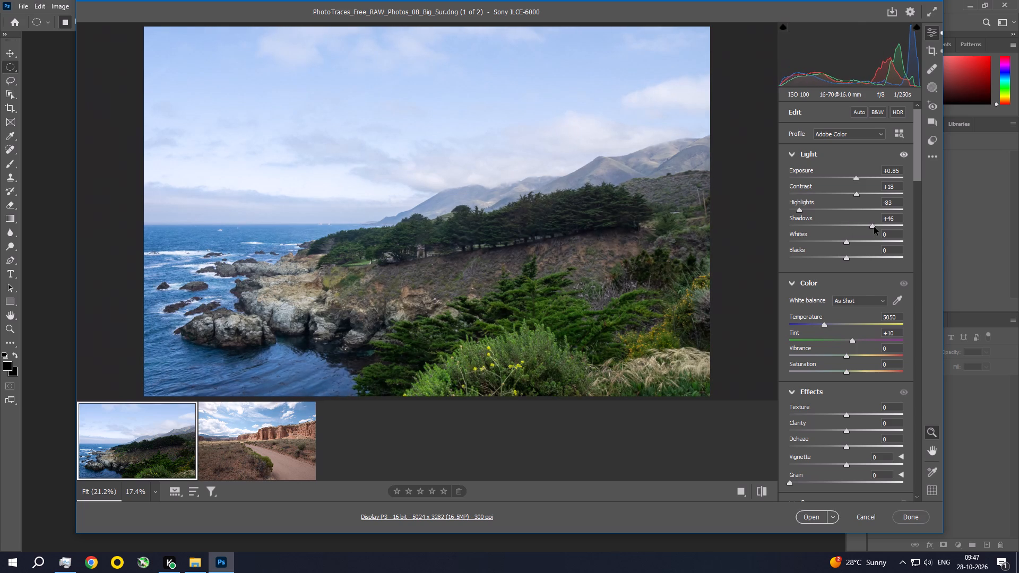
pyautogui.moveTo(874, 227); pyautogui.dragTo(908, 227)
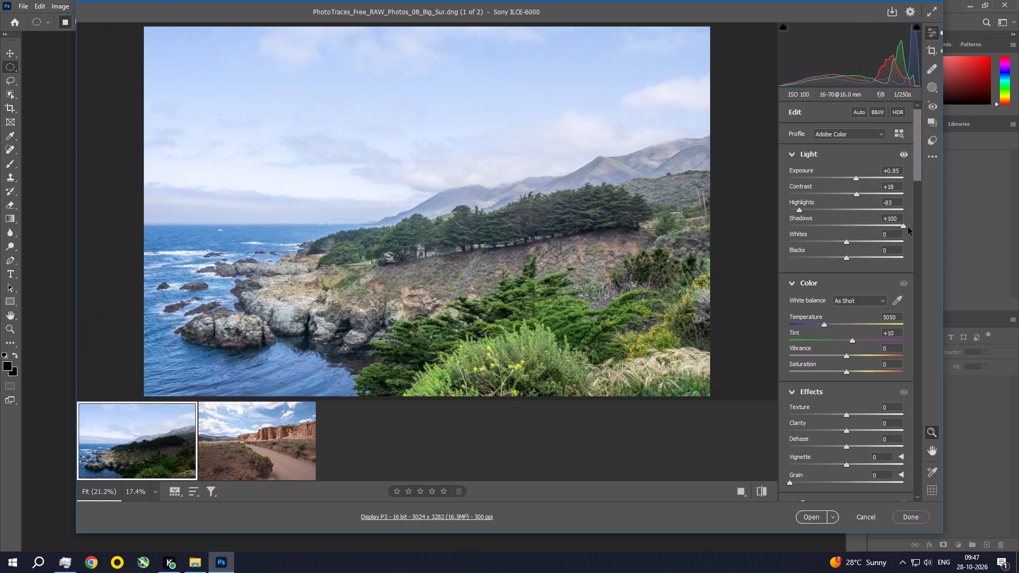
pyautogui.moveTo(908, 227); pyautogui.dragTo(891, 228)
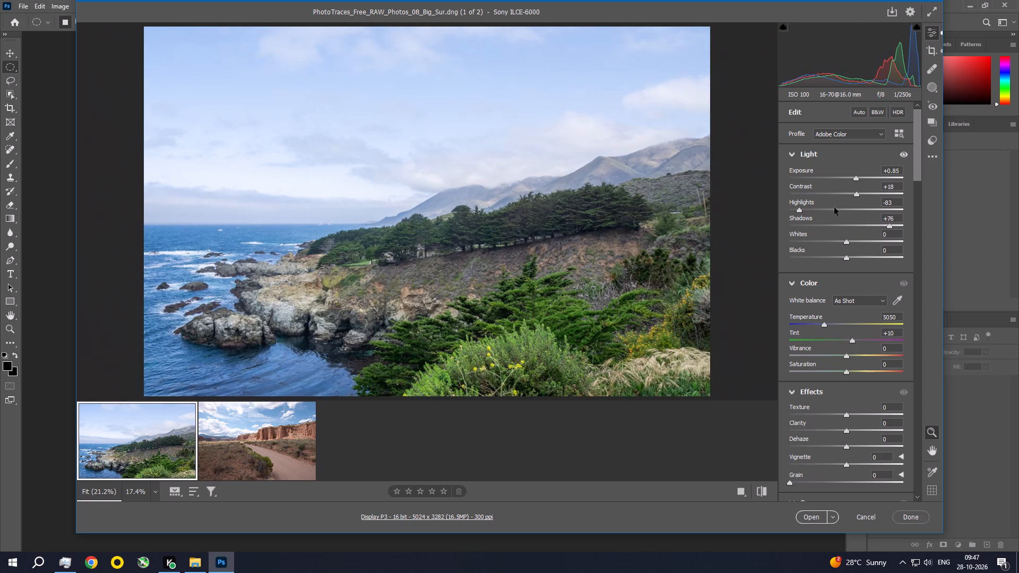
# Lower the Big Sur photo's Whites to -52.
pyautogui.moveTo(848, 244); pyautogui.dragTo(825, 240)
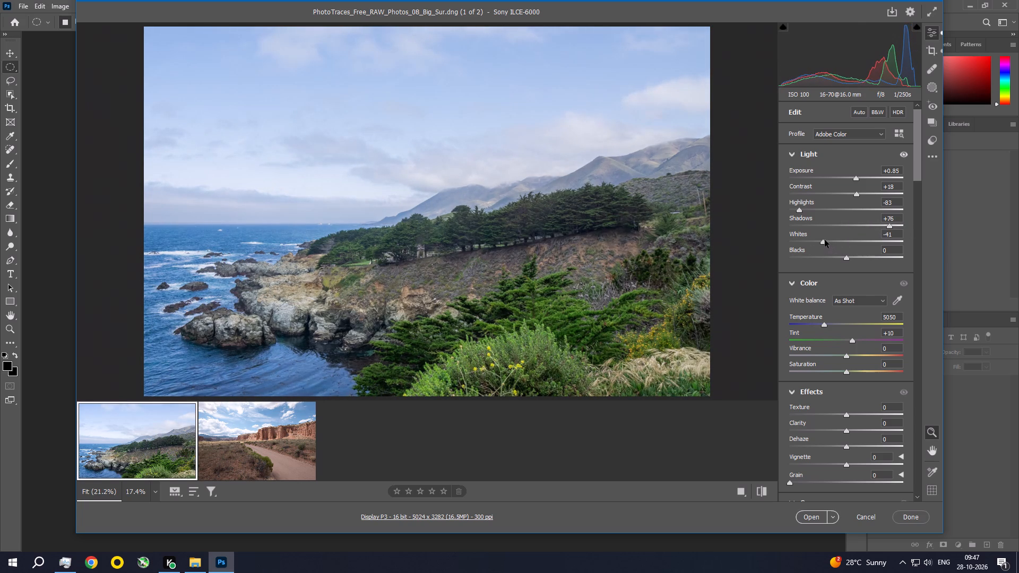
pyautogui.moveTo(825, 240); pyautogui.dragTo(818, 239)
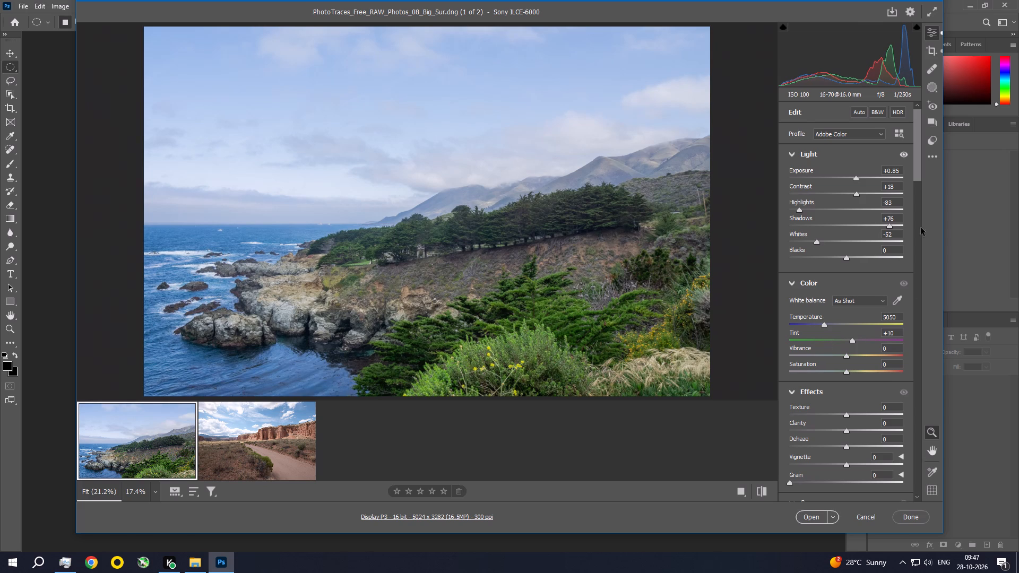
# Set the Big Sur photo's Texture to +40 and Clarity to +16 in the Effects settings.
pyautogui.moveTo(914, 162); pyautogui.dragTo(914, 198)
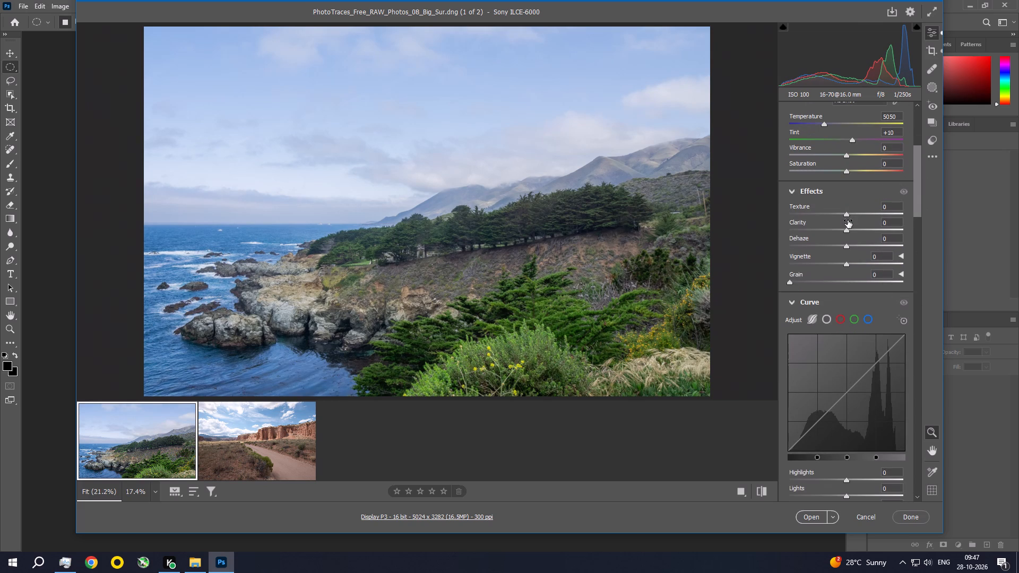
pyautogui.moveTo(848, 215); pyautogui.dragTo(862, 218)
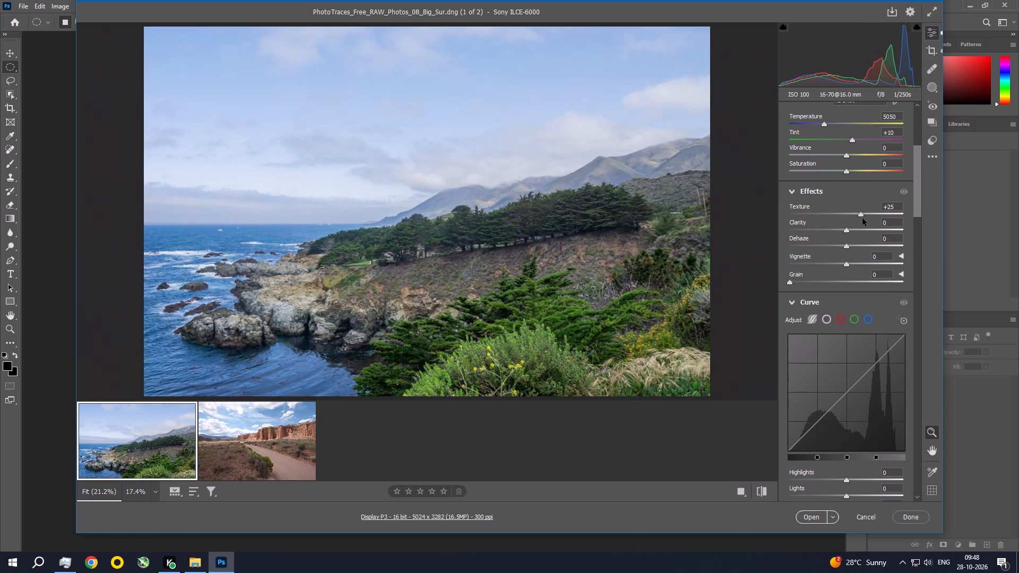
pyautogui.moveTo(862, 218); pyautogui.dragTo(872, 219)
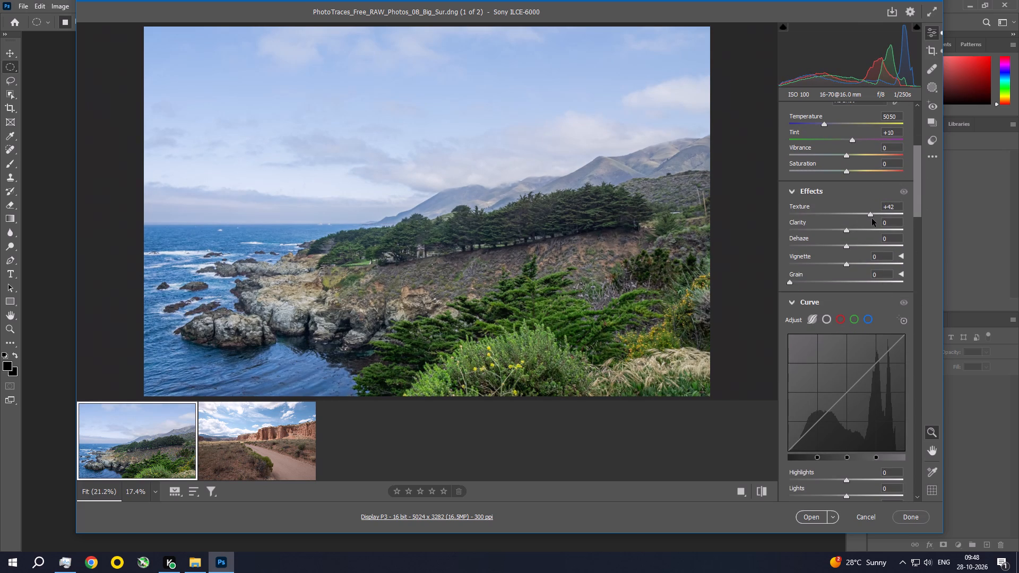
pyautogui.moveTo(872, 219); pyautogui.dragTo(907, 215)
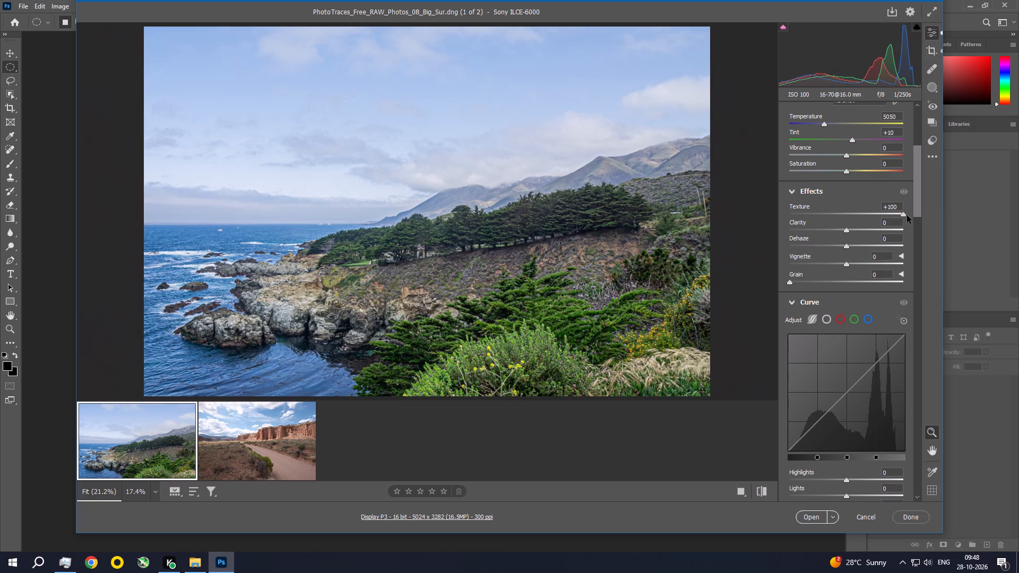
pyautogui.moveTo(907, 215); pyautogui.dragTo(863, 218)
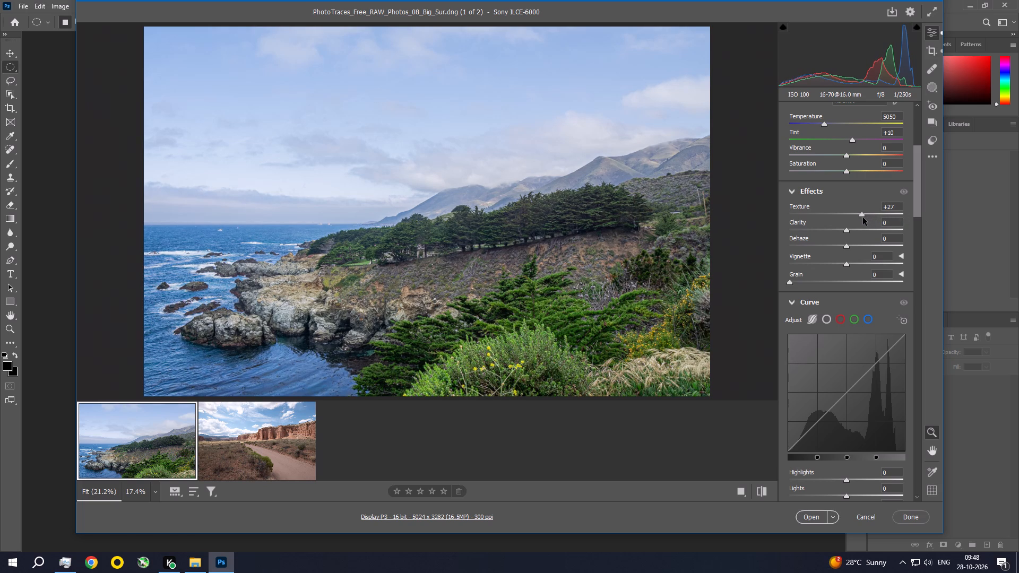
pyautogui.moveTo(863, 218); pyautogui.dragTo(868, 220)
pyautogui.moveTo(868, 220); pyautogui.dragTo(871, 221)
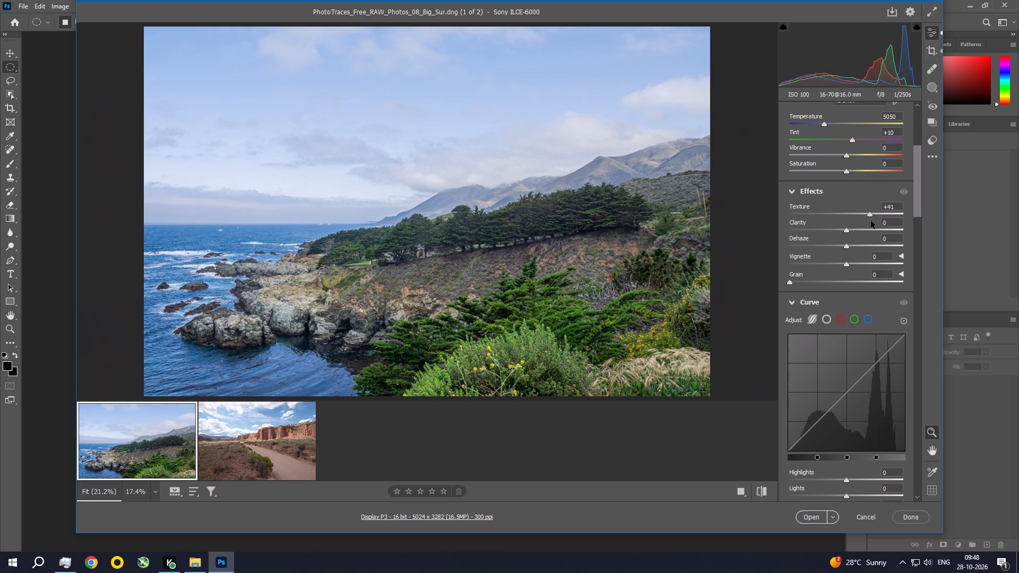
pyautogui.moveTo(871, 221); pyautogui.dragTo(871, 221)
pyautogui.moveTo(871, 221); pyautogui.dragTo(870, 223)
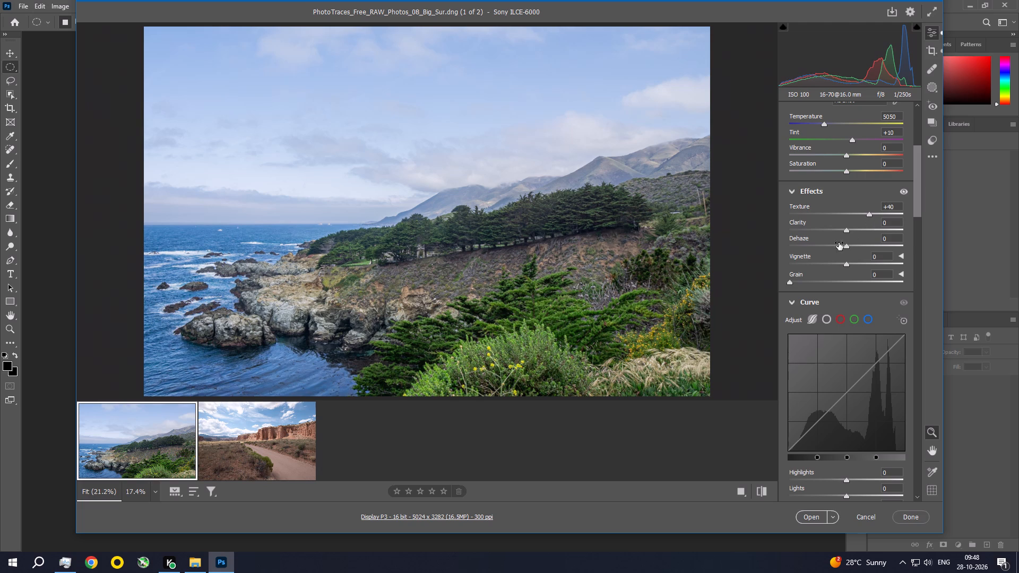
pyautogui.click(846, 233)
pyautogui.moveTo(845, 231); pyautogui.dragTo(850, 232)
pyautogui.moveTo(850, 232); pyautogui.dragTo(854, 234)
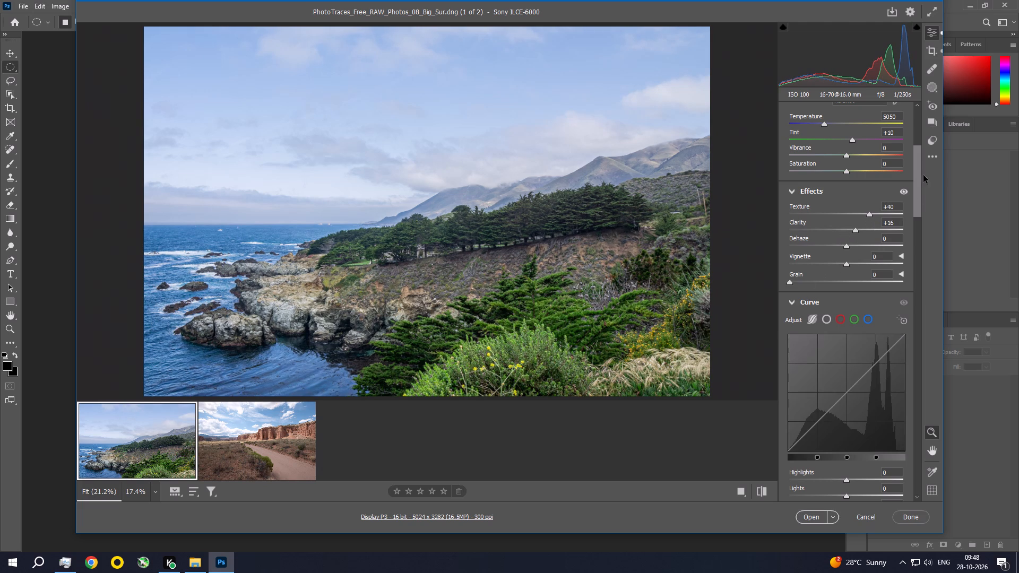
# Lower the parametric curve's Highlights to -43 and Lights to -36.
pyautogui.moveTo(916, 171); pyautogui.dragTo(914, 216)
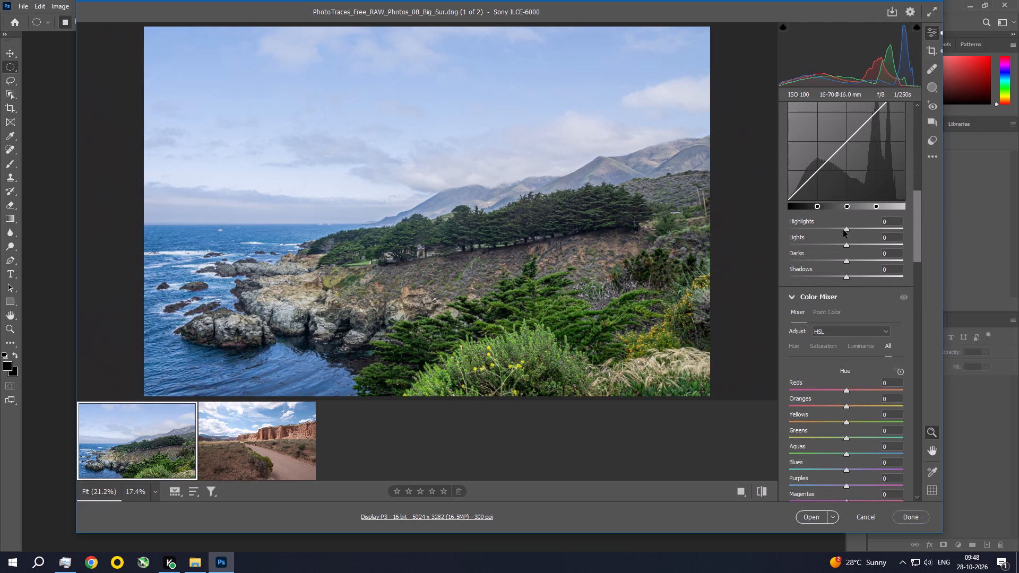
pyautogui.moveTo(845, 230); pyautogui.dragTo(821, 229)
pyautogui.moveTo(846, 245); pyautogui.dragTo(829, 242)
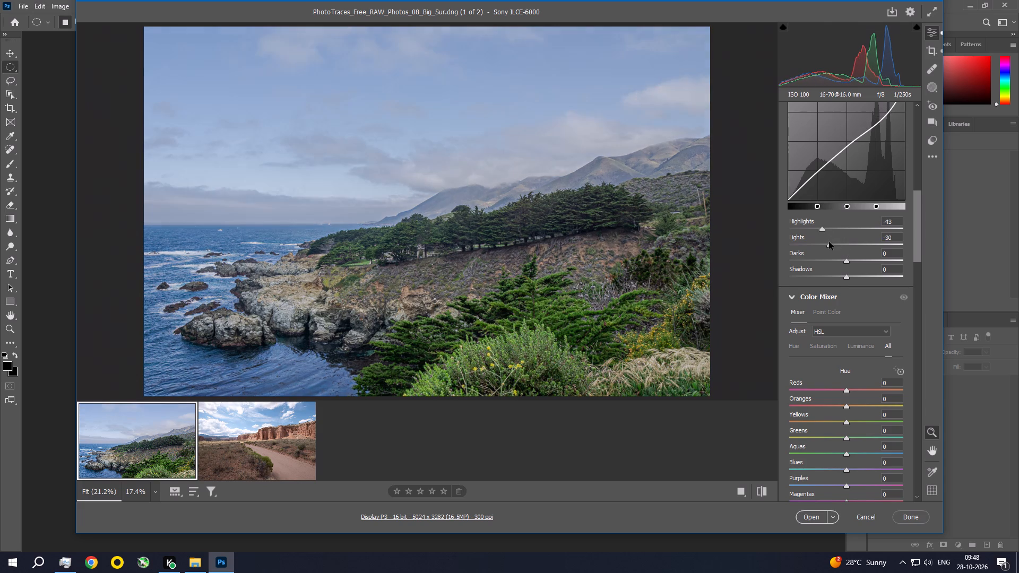
pyautogui.moveTo(829, 242); pyautogui.dragTo(825, 242)
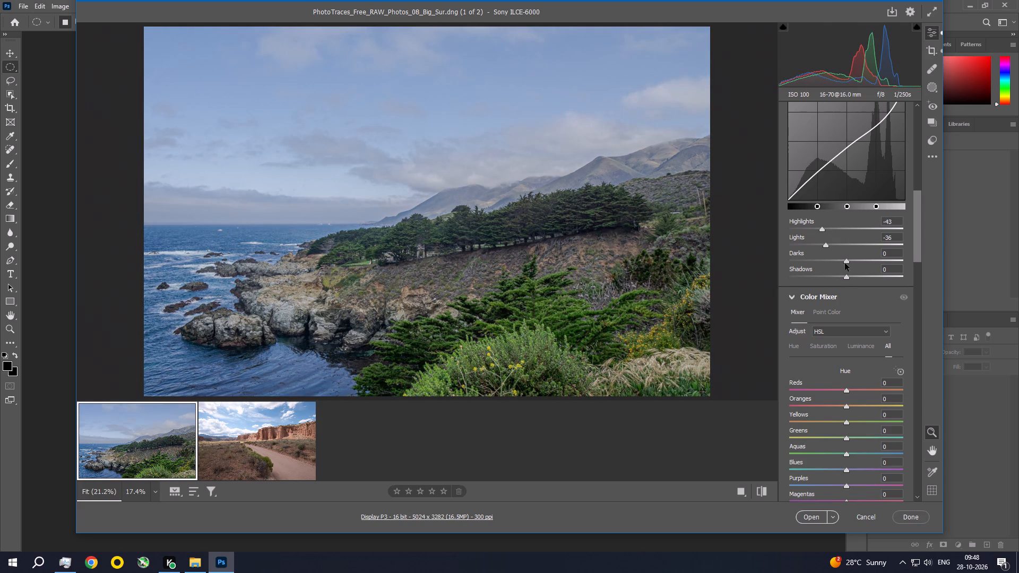
# Lower the parametric curve's Darks to -11 and Shadows to -5.
pyautogui.moveTo(847, 262); pyautogui.dragTo(849, 261)
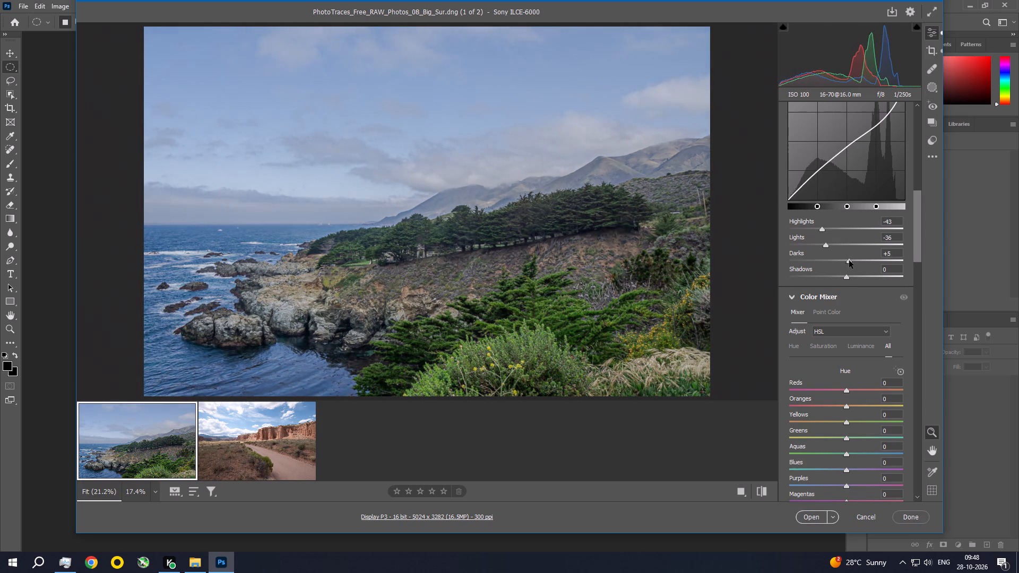
pyautogui.moveTo(849, 261); pyautogui.dragTo(840, 260)
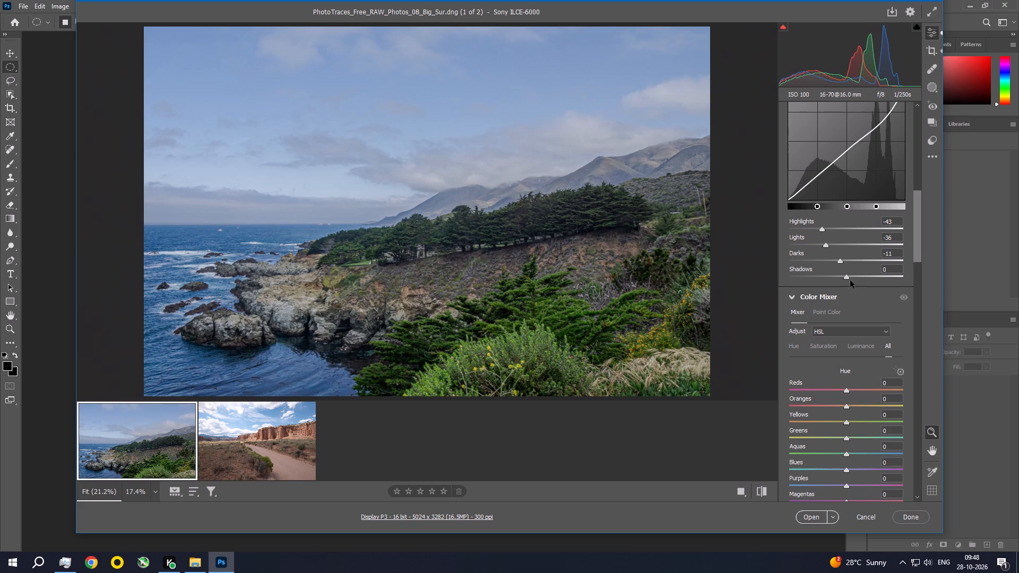
pyautogui.click(848, 277)
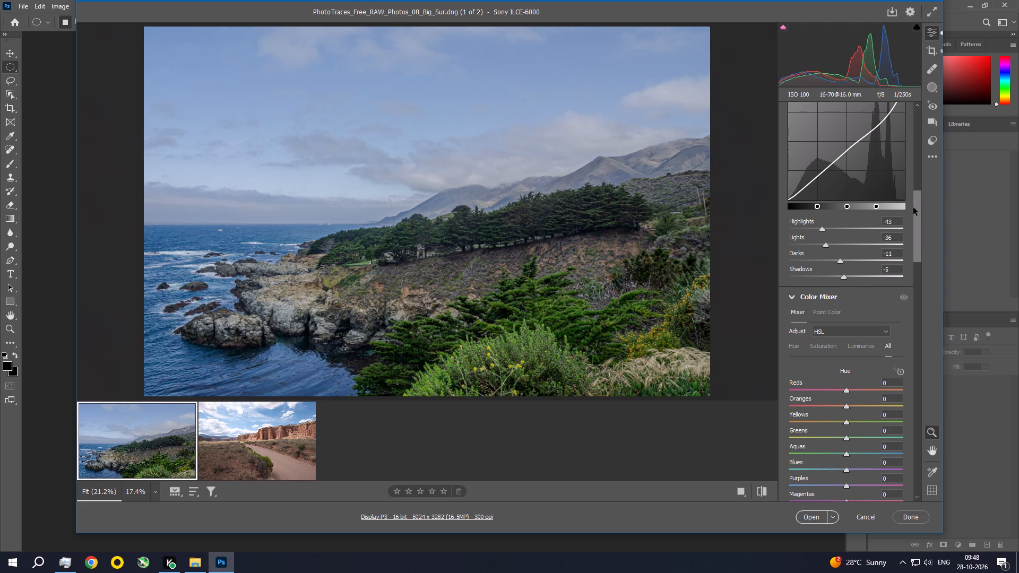
# In the Color Mixer, shift the Greens hue to -45 and the Aquas hue to +1.
pyautogui.moveTo(914, 206); pyautogui.dragTo(914, 248)
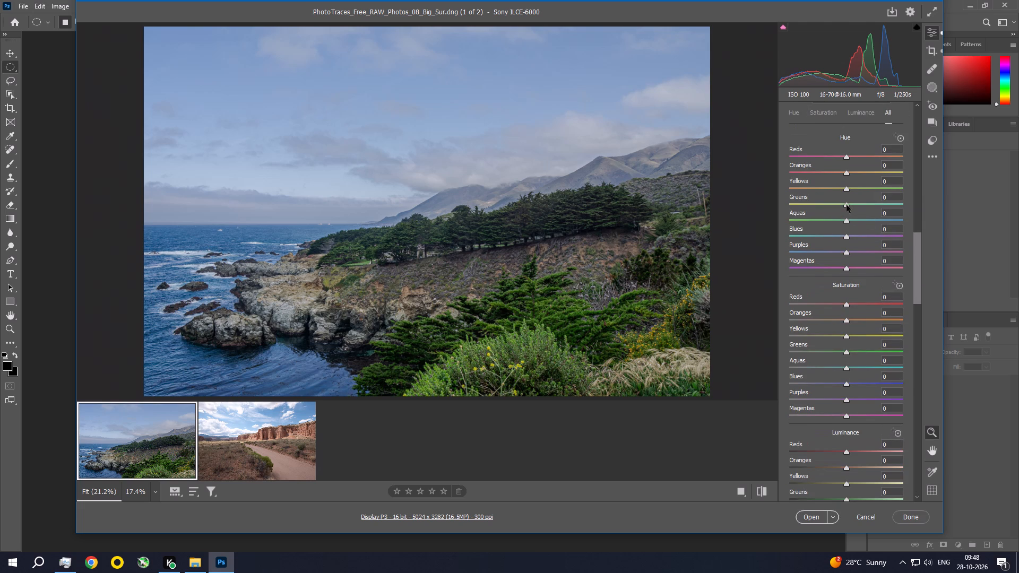
pyautogui.moveTo(847, 205); pyautogui.dragTo(830, 215)
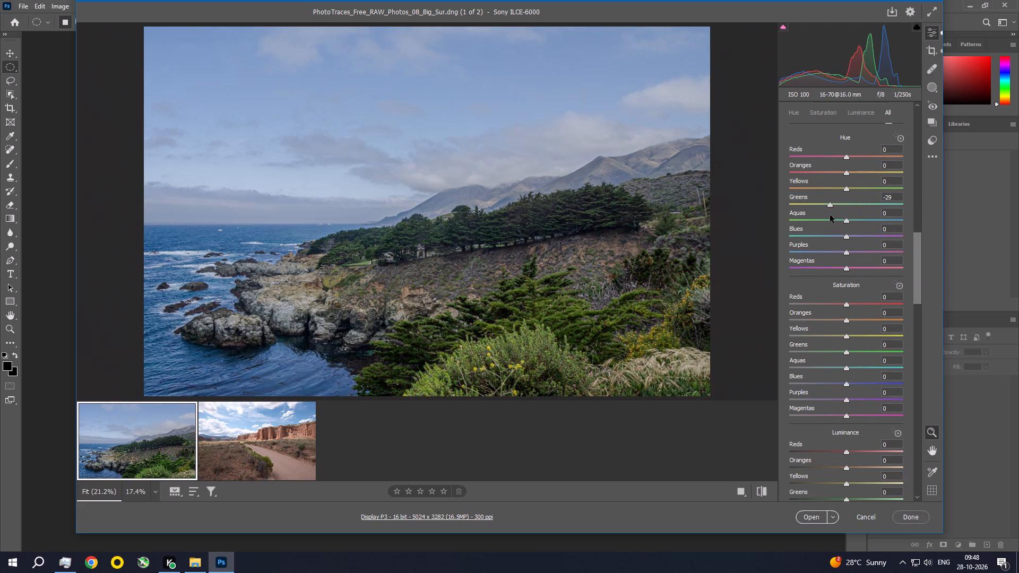
pyautogui.moveTo(830, 215); pyautogui.dragTo(822, 215)
pyautogui.moveTo(822, 215); pyautogui.dragTo(821, 215)
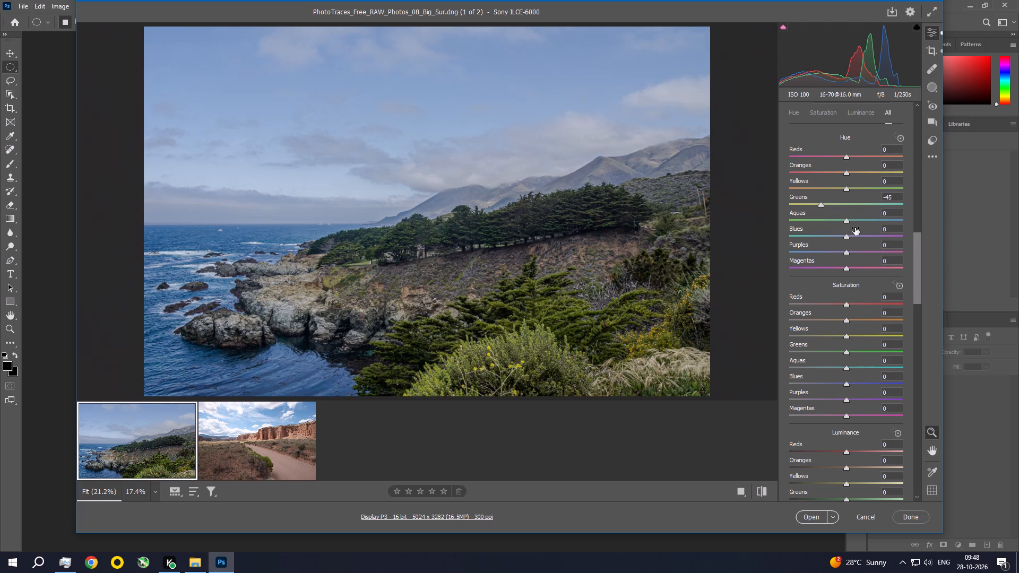
pyautogui.click(848, 222)
# Shift the Yellows hue to -34 in the Color Mixer.
pyautogui.moveTo(845, 189); pyautogui.dragTo(870, 193)
pyautogui.moveTo(870, 193); pyautogui.dragTo(824, 192)
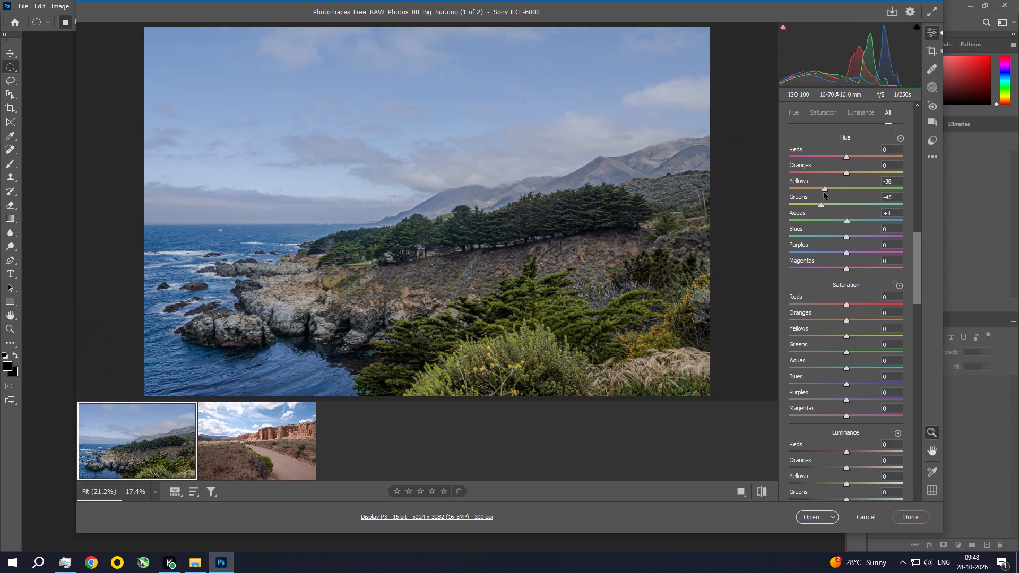
pyautogui.moveTo(824, 192); pyautogui.dragTo(825, 192)
pyautogui.moveTo(825, 192); pyautogui.dragTo(826, 192)
# Shift the Blues hue to -29 in the Color Mixer to turn the sky and sea teal.
pyautogui.moveTo(846, 236); pyautogui.dragTo(833, 235)
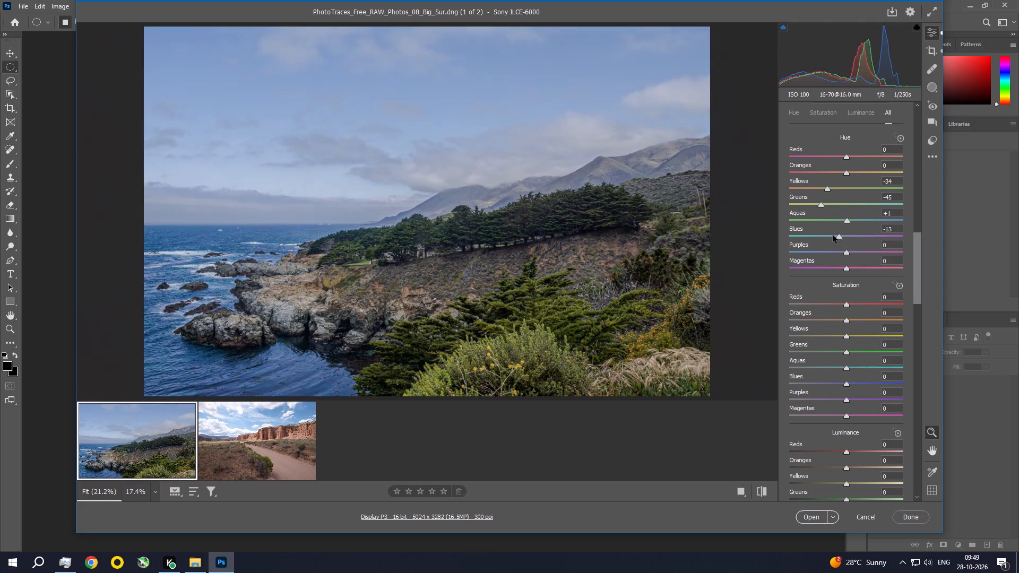
pyautogui.moveTo(833, 235); pyautogui.dragTo(835, 236)
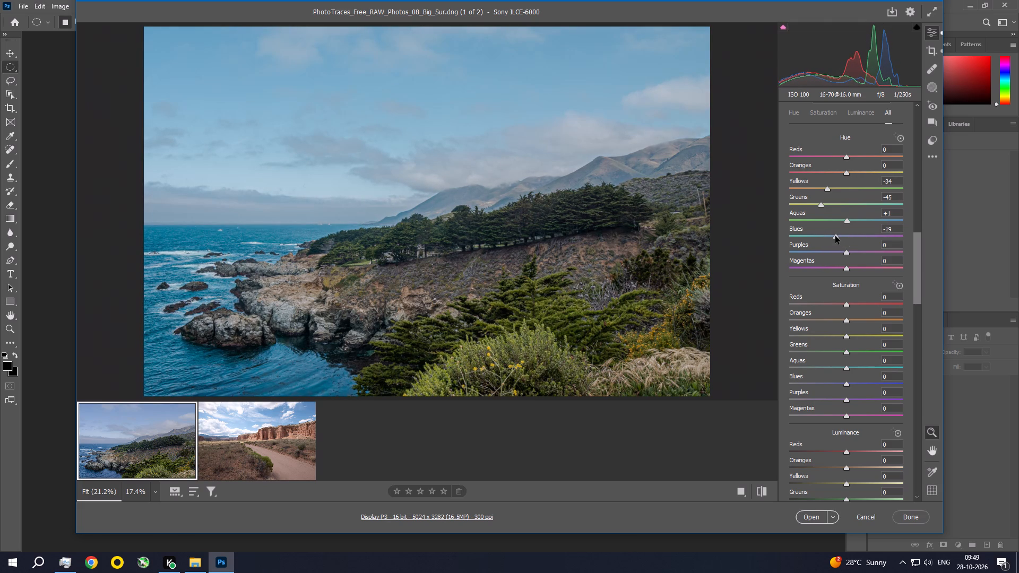
pyautogui.moveTo(835, 236); pyautogui.dragTo(837, 233)
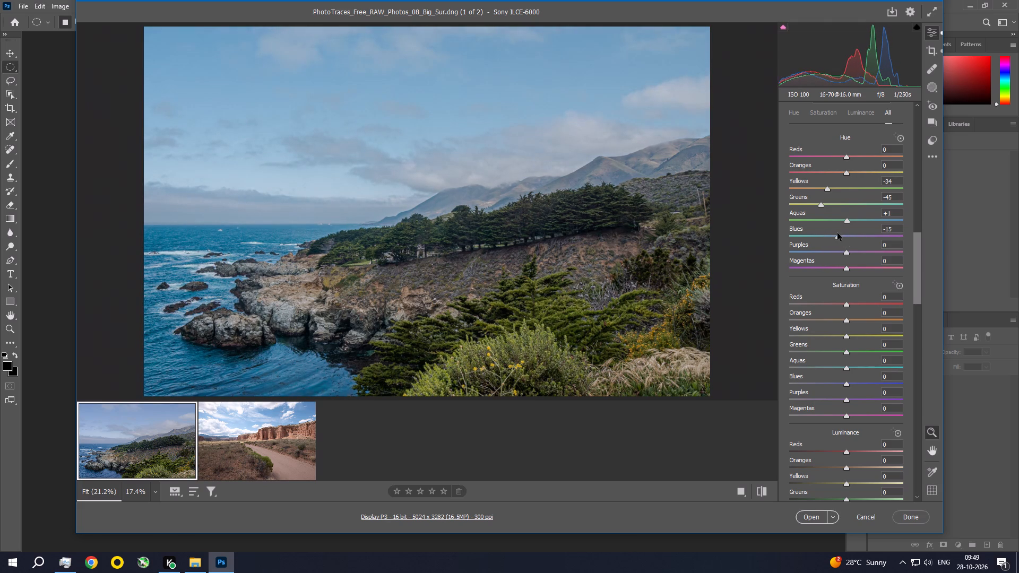
pyautogui.moveTo(837, 233); pyautogui.dragTo(863, 235)
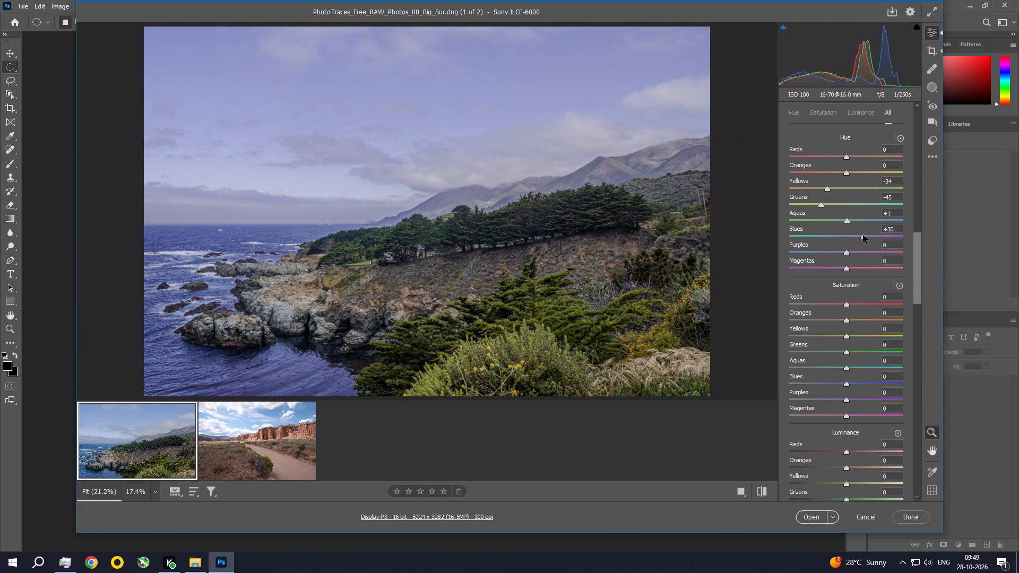
pyautogui.moveTo(863, 235); pyautogui.dragTo(830, 233)
# Set the Purples hue to -4 and the Aquas hue to +33 in the Color Mixer.
pyautogui.click(848, 255)
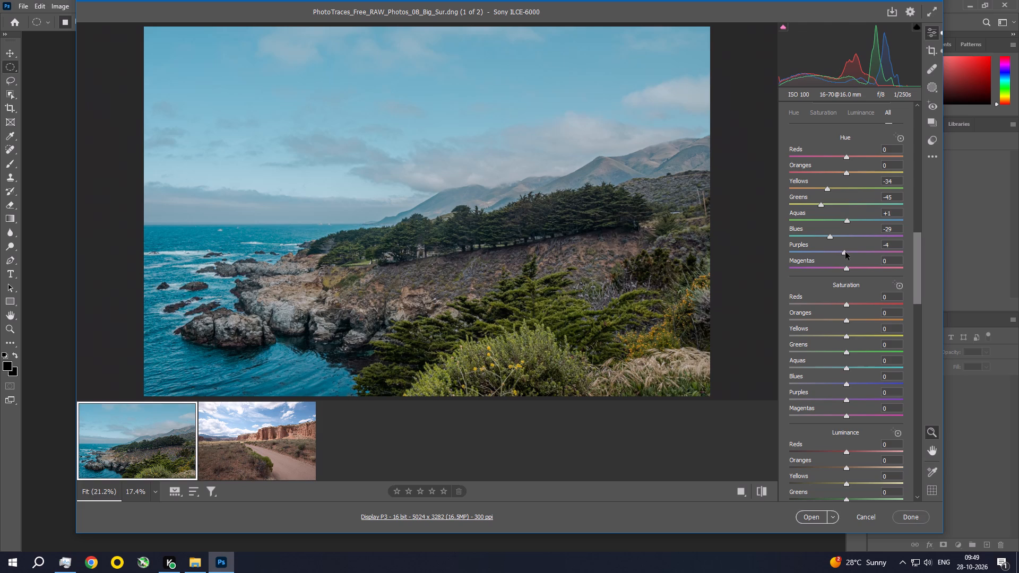
pyautogui.moveTo(847, 220); pyautogui.dragTo(870, 226)
pyautogui.moveTo(870, 226); pyautogui.dragTo(865, 234)
# Set the Blues hue to -15 in the Color Mixer.
pyautogui.moveTo(831, 238); pyautogui.dragTo(850, 240)
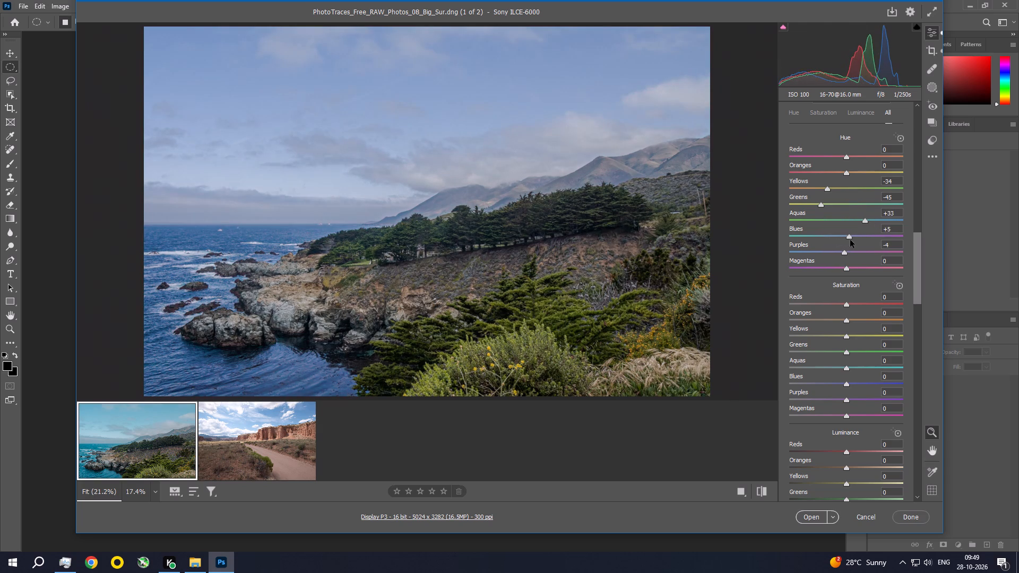
pyautogui.moveTo(850, 240); pyautogui.dragTo(842, 241)
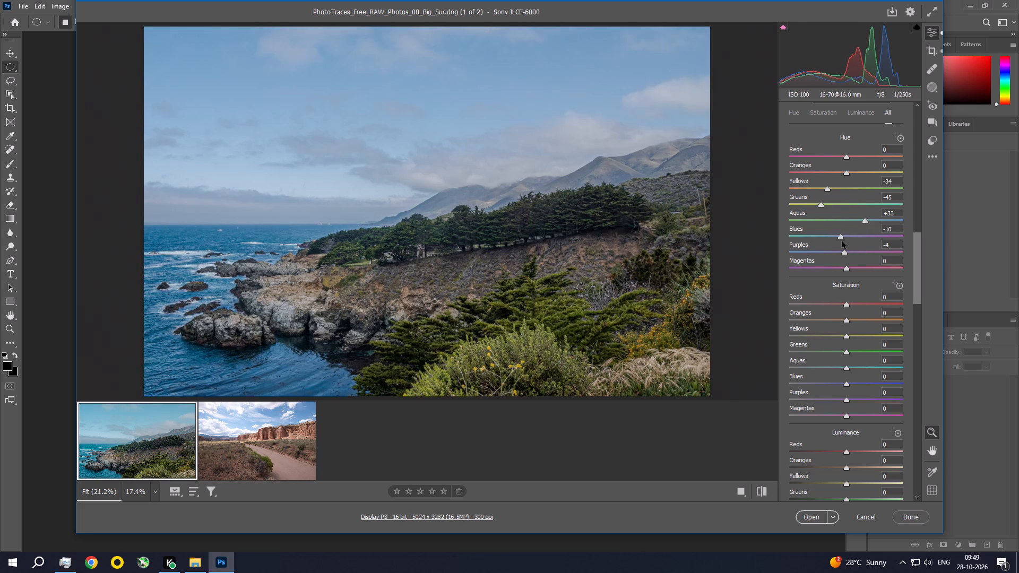
pyautogui.moveTo(842, 241); pyautogui.dragTo(868, 238)
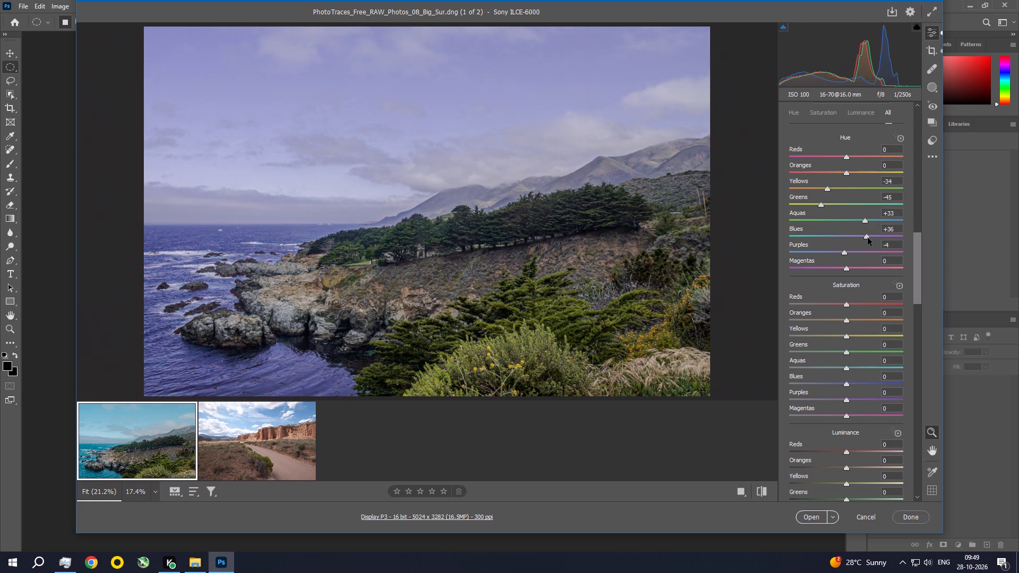
pyautogui.moveTo(868, 238); pyautogui.dragTo(867, 238)
pyautogui.moveTo(867, 238); pyautogui.dragTo(828, 237)
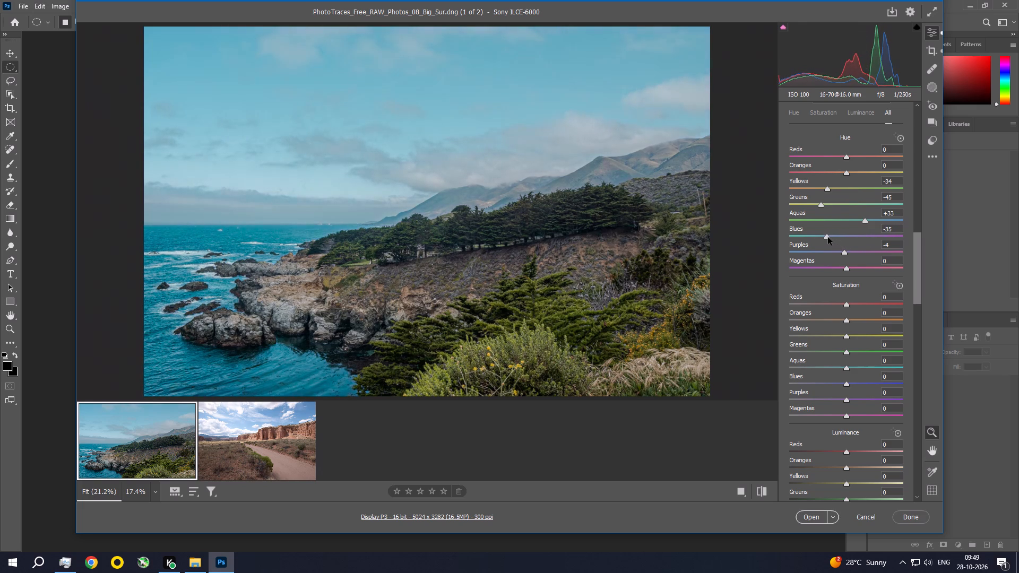
pyautogui.moveTo(828, 237); pyautogui.dragTo(839, 237)
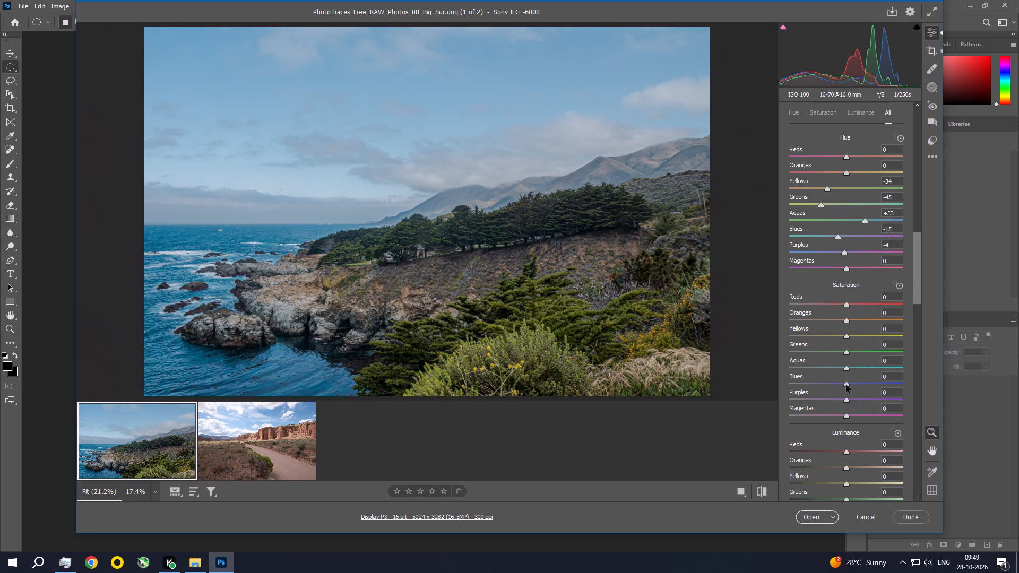
# In the Color Mixer's Saturation section, raise Blues to +17 and Aquas to +32.
pyautogui.moveTo(846, 385); pyautogui.dragTo(865, 385)
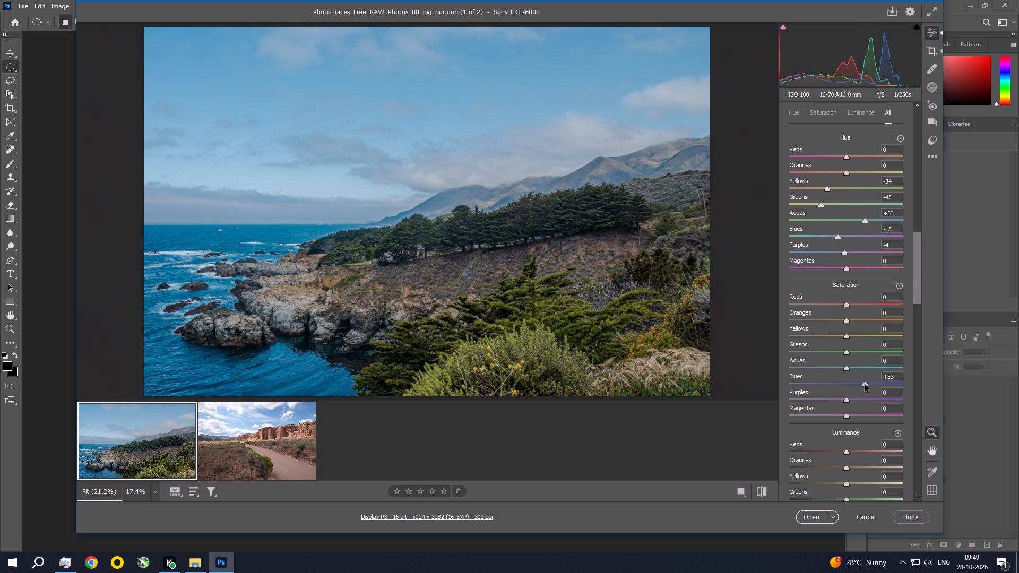
pyautogui.moveTo(865, 385); pyautogui.dragTo(856, 384)
pyautogui.moveTo(847, 366); pyautogui.dragTo(863, 376)
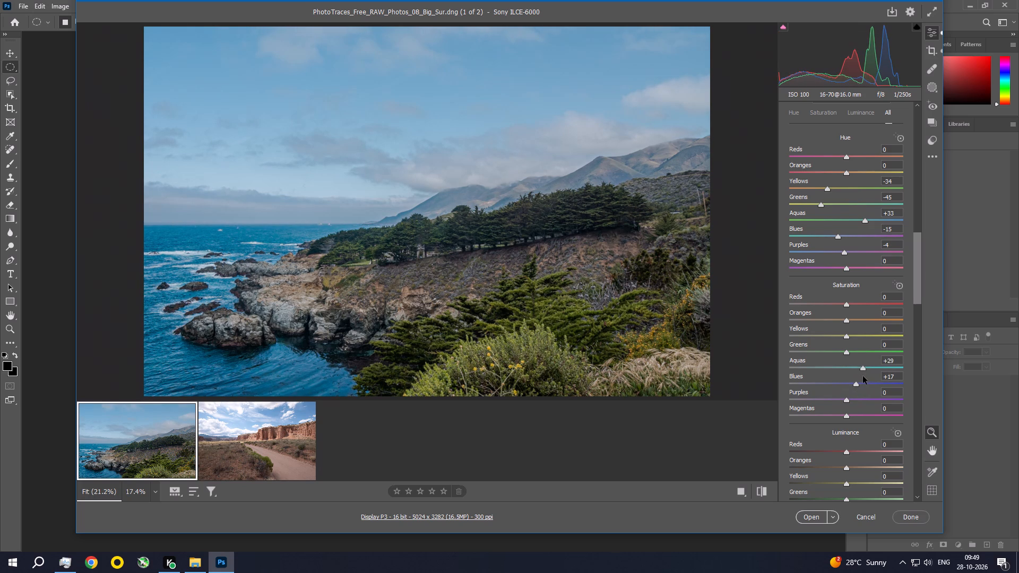
pyautogui.moveTo(863, 376); pyautogui.dragTo(865, 377)
# Raise the Greens saturation to +60 and the Yellows saturation to +37 in the Color Mixer.
pyautogui.moveTo(845, 350); pyautogui.dragTo(870, 363)
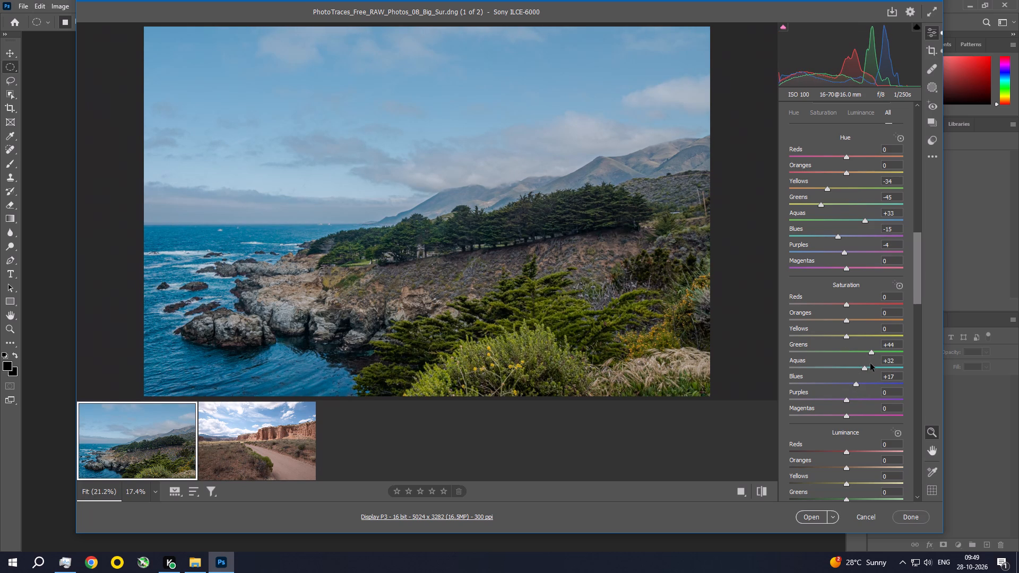
pyautogui.moveTo(870, 363); pyautogui.dragTo(879, 367)
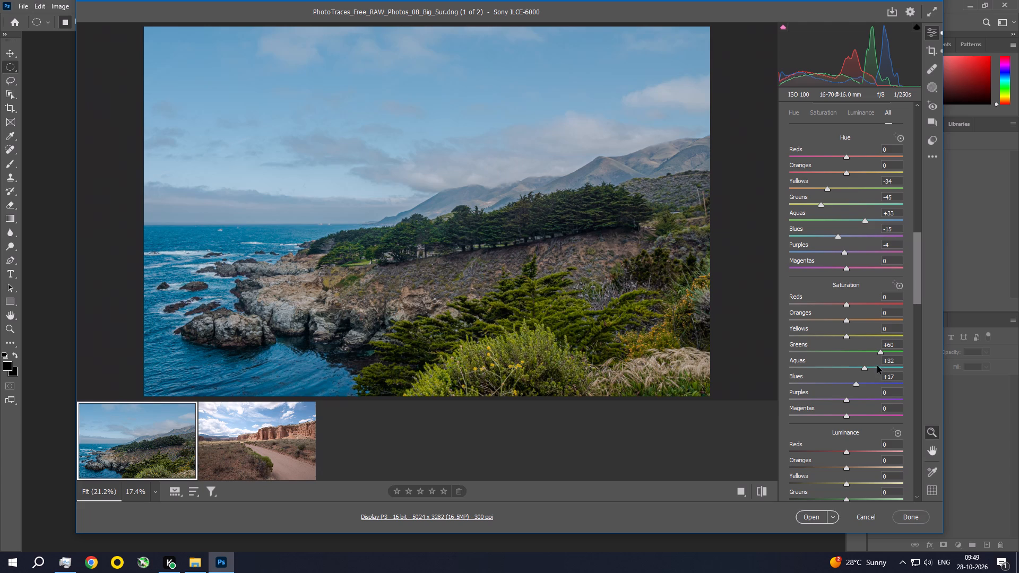
pyautogui.moveTo(846, 335); pyautogui.dragTo(867, 344)
# Set the Oranges saturation to -1 and the Reds saturation to -6 in the Color Mixer.
pyautogui.moveTo(848, 319); pyautogui.dragTo(837, 326)
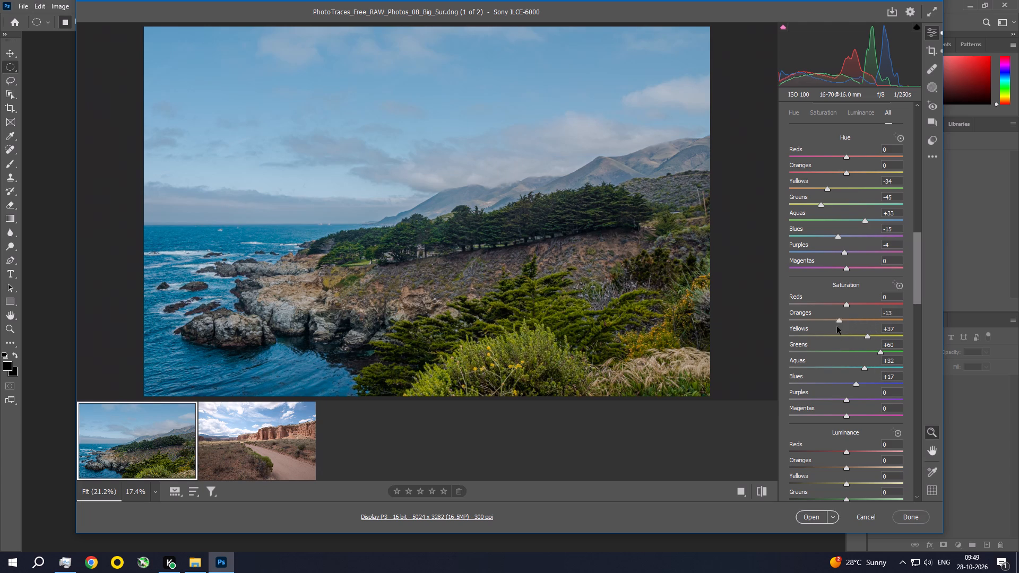
pyautogui.moveTo(837, 326); pyautogui.dragTo(846, 327)
pyautogui.moveTo(846, 327); pyautogui.dragTo(848, 327)
pyautogui.moveTo(845, 303); pyautogui.dragTo(867, 315)
pyautogui.moveTo(867, 315); pyautogui.dragTo(842, 316)
pyautogui.click(847, 400)
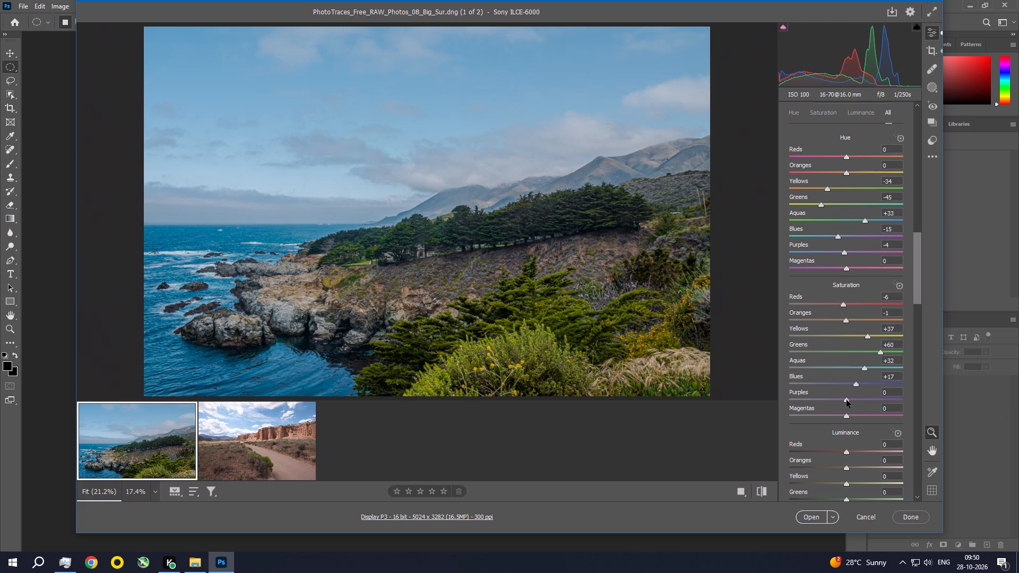
# In the Color Mixer's Luminance section, set Yellows to -29 and Greens to +35.
pyautogui.moveTo(918, 282); pyautogui.dragTo(918, 324)
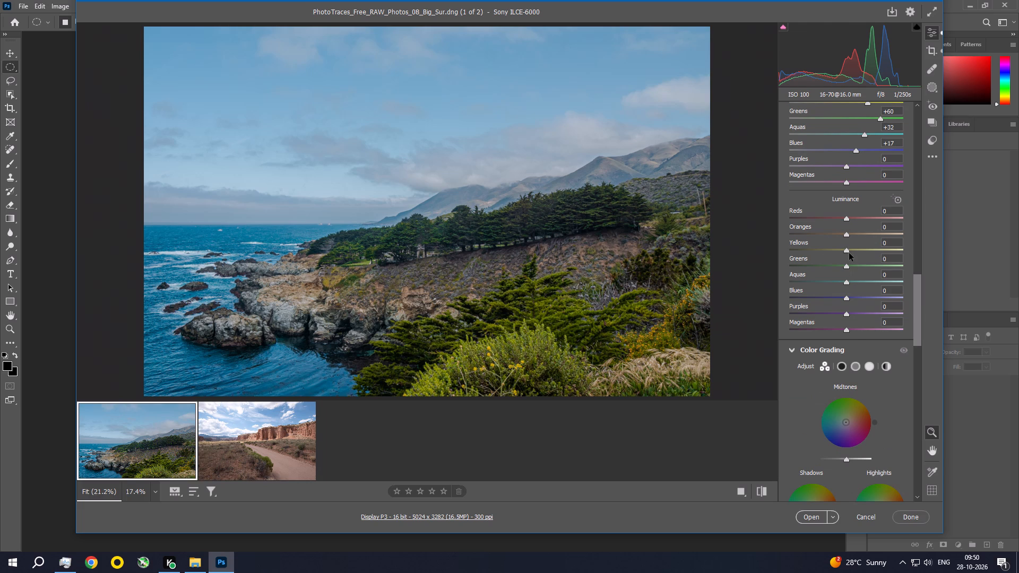
pyautogui.moveTo(848, 251); pyautogui.dragTo(878, 265)
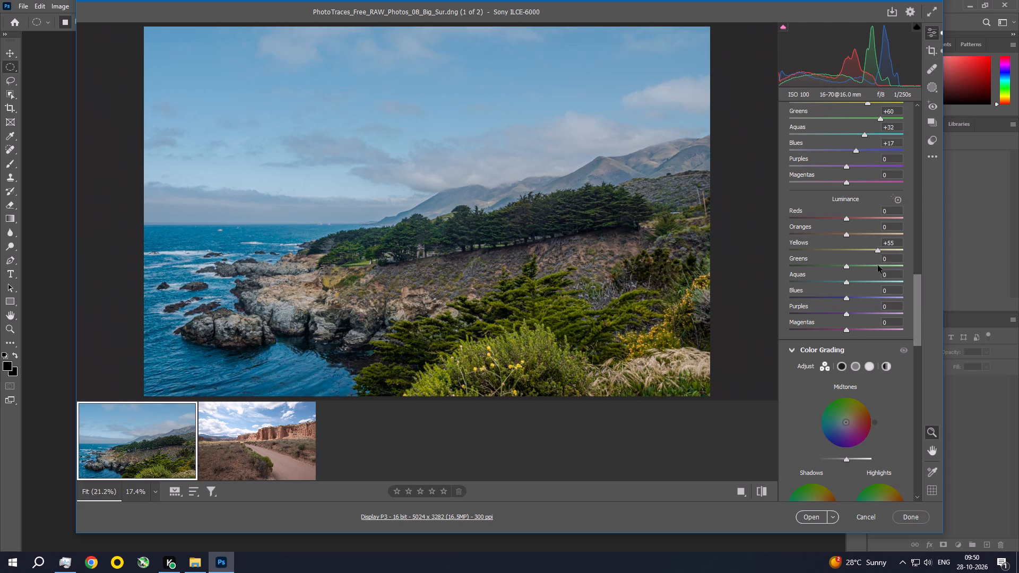
pyautogui.moveTo(878, 265); pyautogui.dragTo(822, 261)
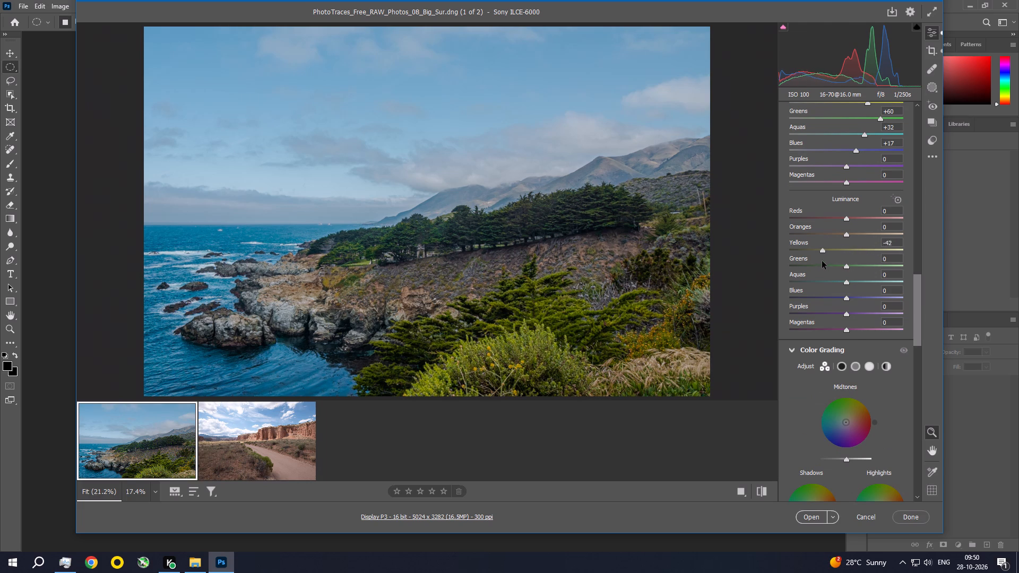
pyautogui.moveTo(822, 261); pyautogui.dragTo(841, 264)
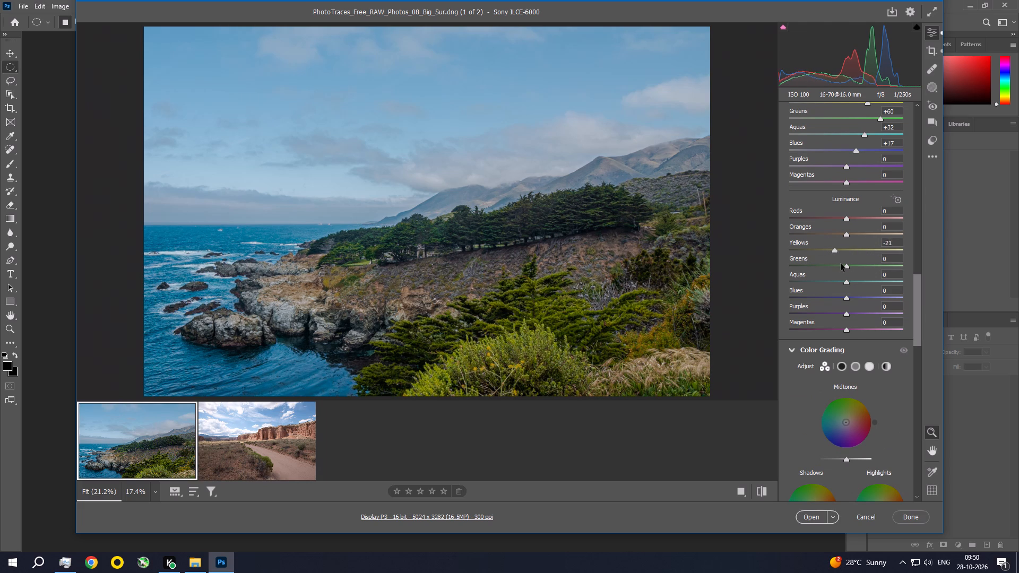
pyautogui.moveTo(841, 264); pyautogui.dragTo(831, 265)
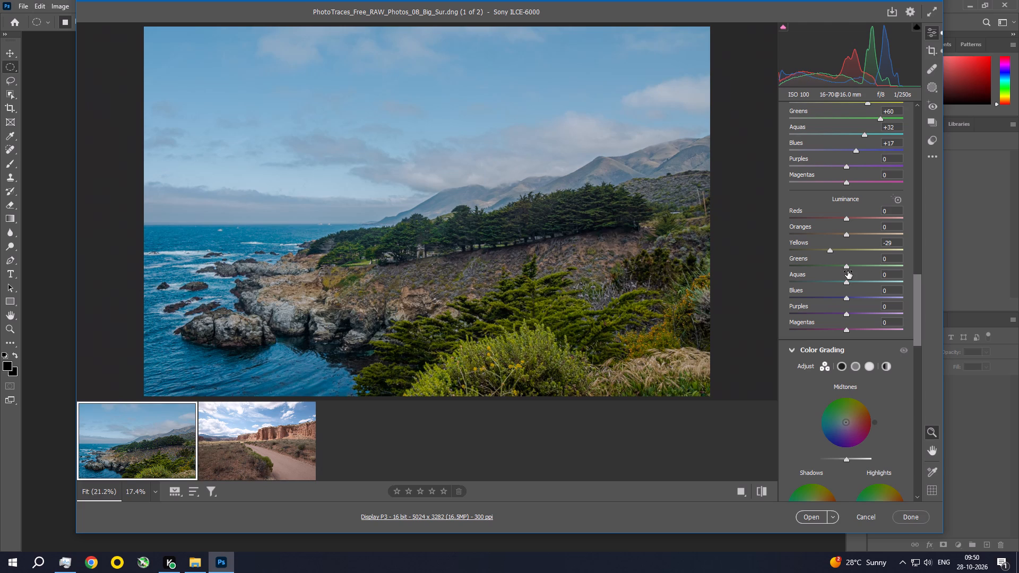
pyautogui.moveTo(847, 265); pyautogui.dragTo(847, 265)
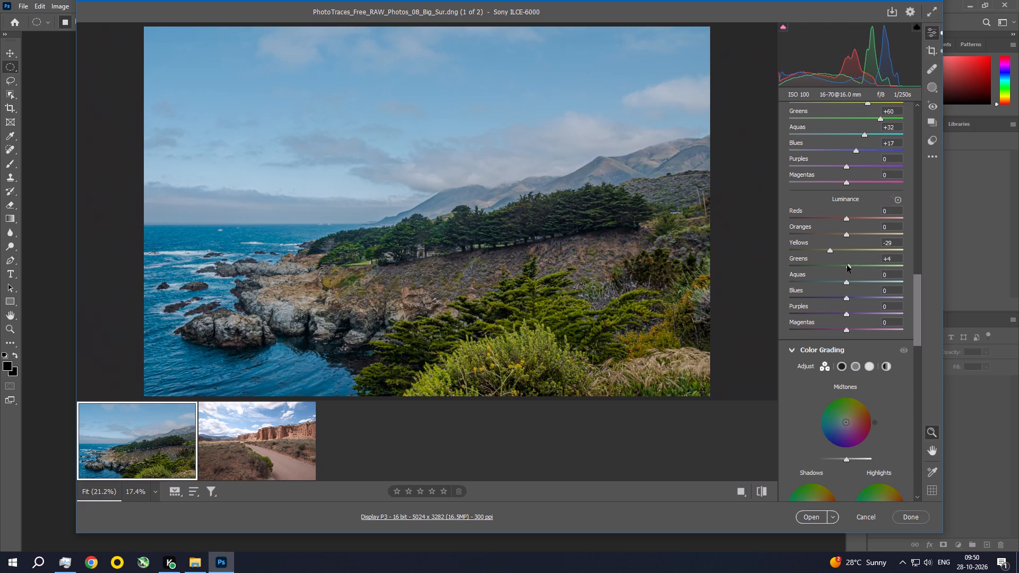
pyautogui.moveTo(847, 265); pyautogui.dragTo(863, 262)
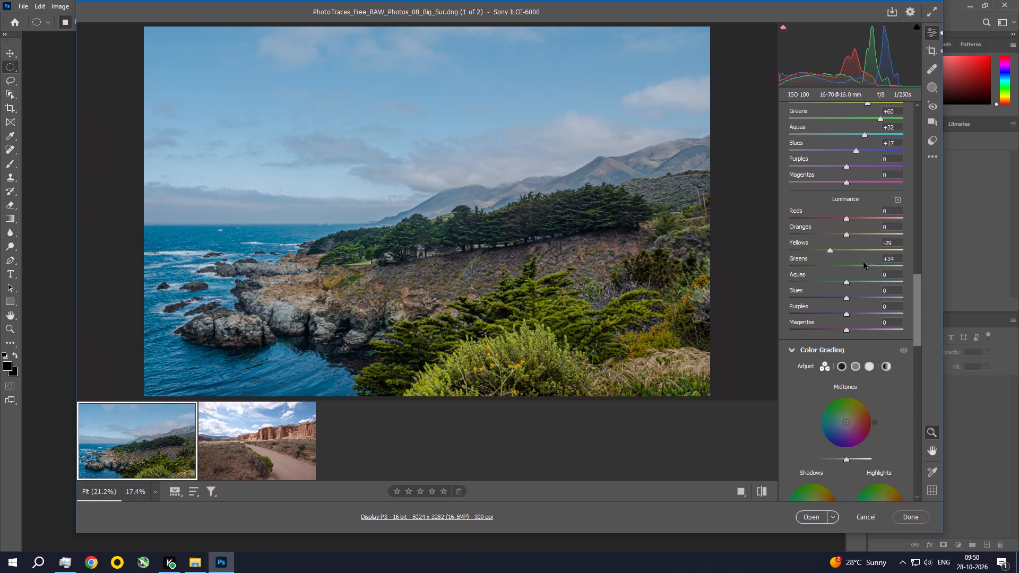
pyautogui.moveTo(863, 262); pyautogui.dragTo(866, 264)
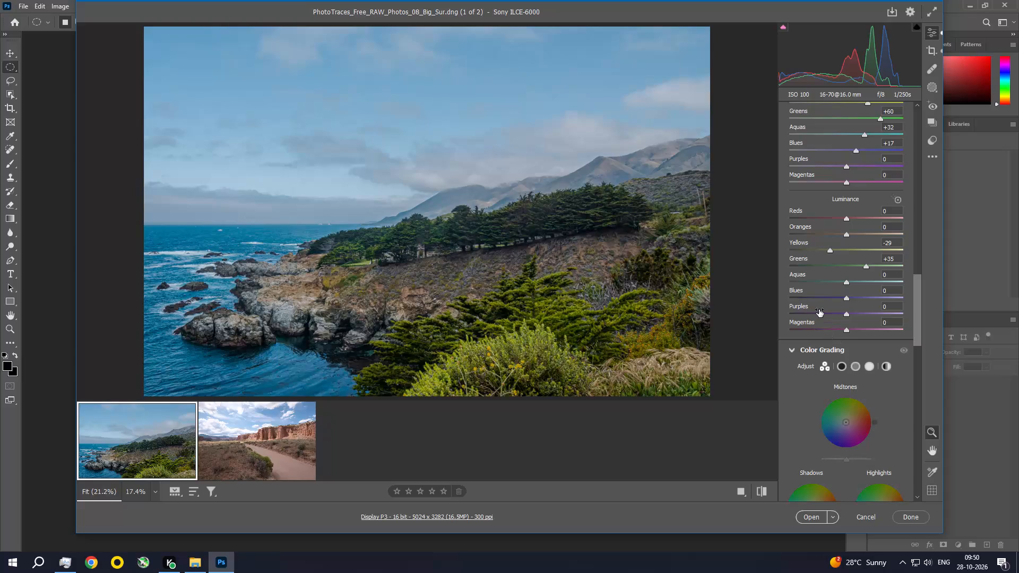
# Lower the Blues luminance to -49 in the Color Mixer to darken the sky and sea.
pyautogui.moveTo(848, 299); pyautogui.dragTo(859, 305)
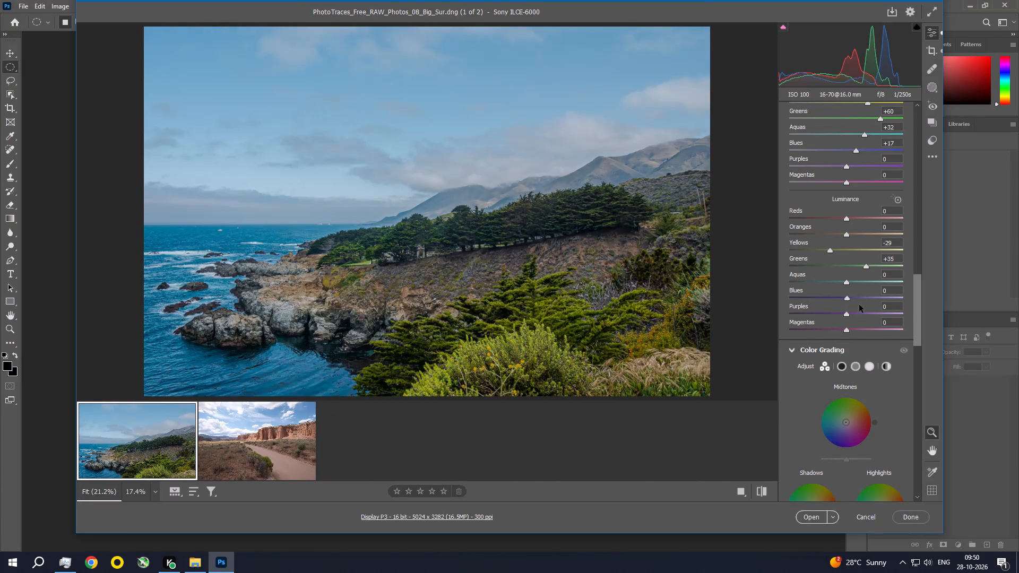
pyautogui.moveTo(859, 305); pyautogui.dragTo(817, 301)
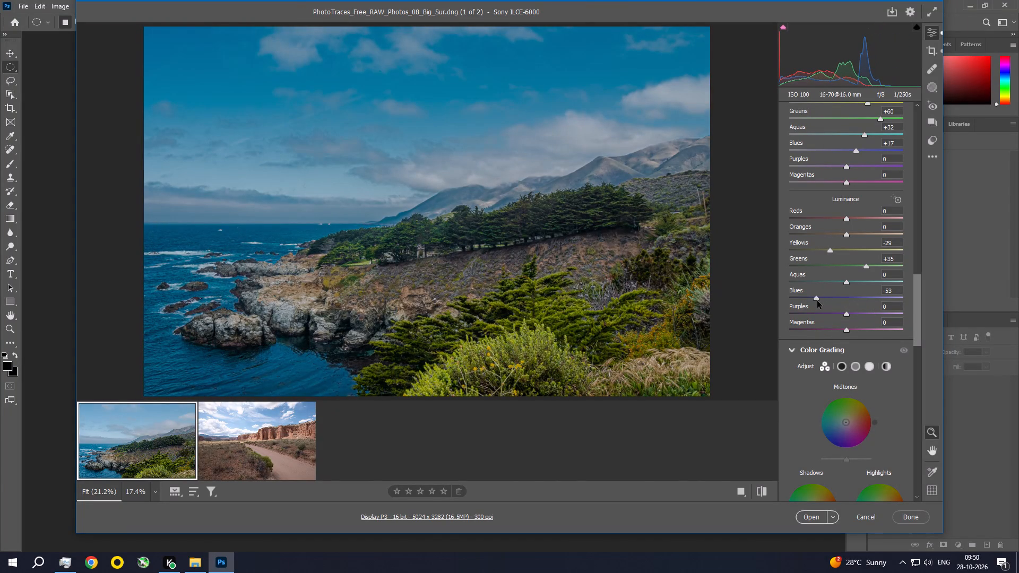
pyautogui.moveTo(817, 301); pyautogui.dragTo(857, 305)
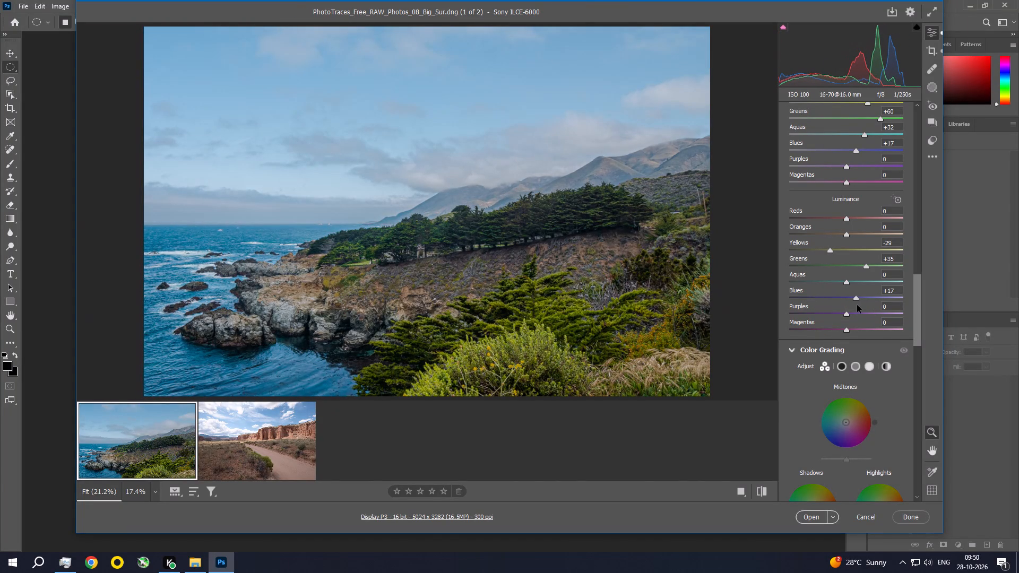
pyautogui.moveTo(857, 305); pyautogui.dragTo(857, 306)
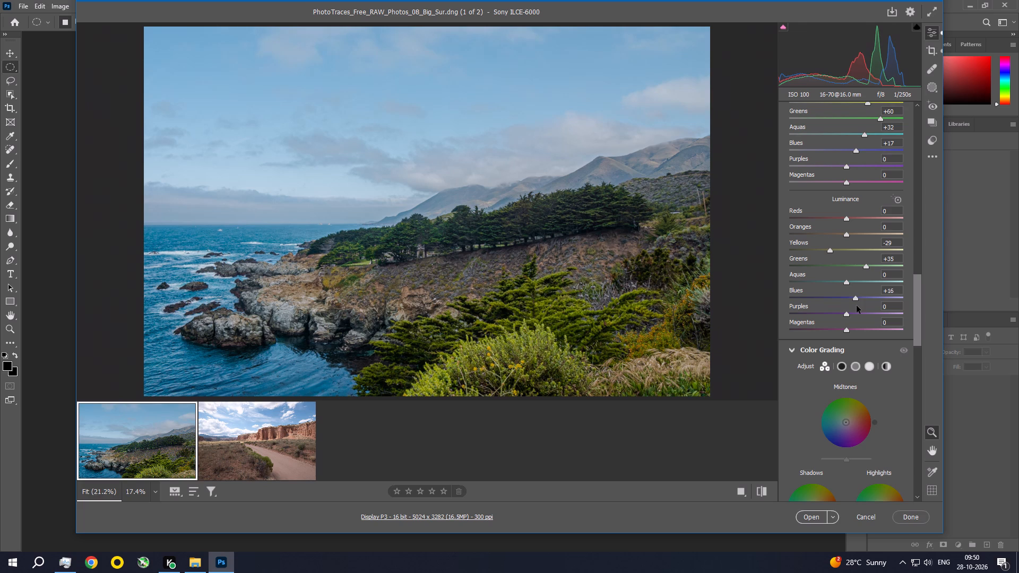
pyautogui.moveTo(857, 306); pyautogui.dragTo(827, 302)
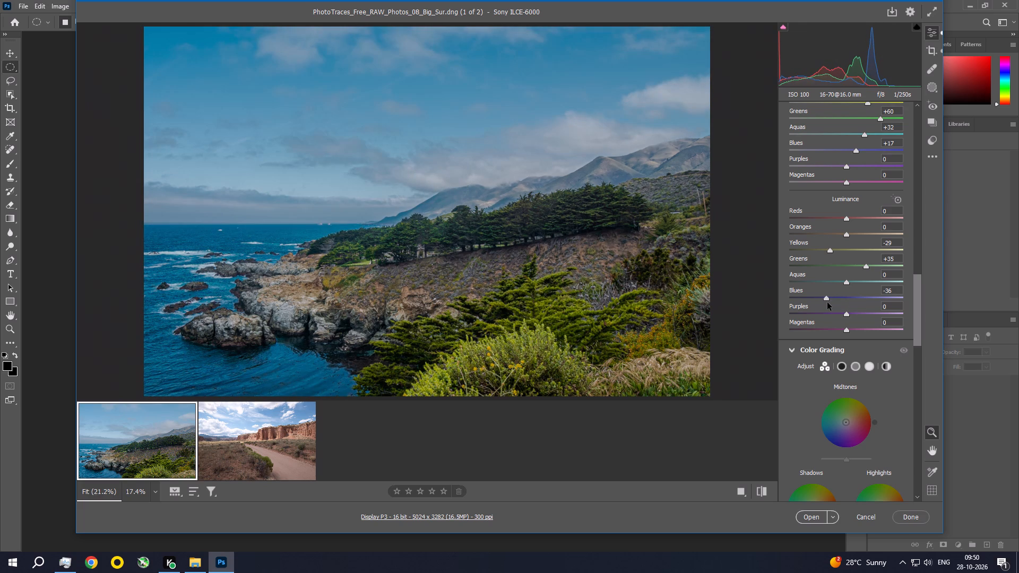
pyautogui.moveTo(827, 302); pyautogui.dragTo(844, 309)
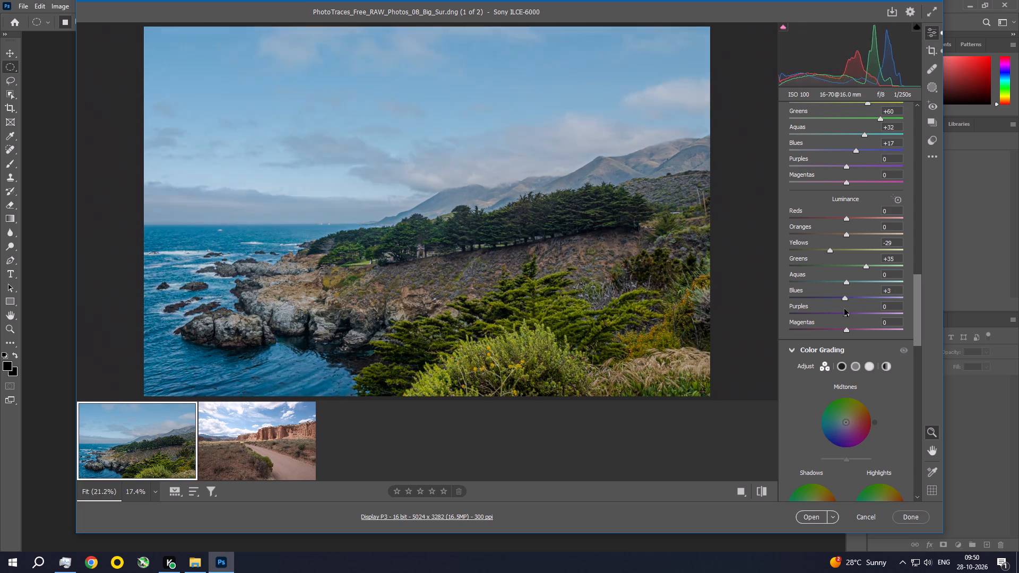
pyautogui.moveTo(844, 309); pyautogui.dragTo(822, 309)
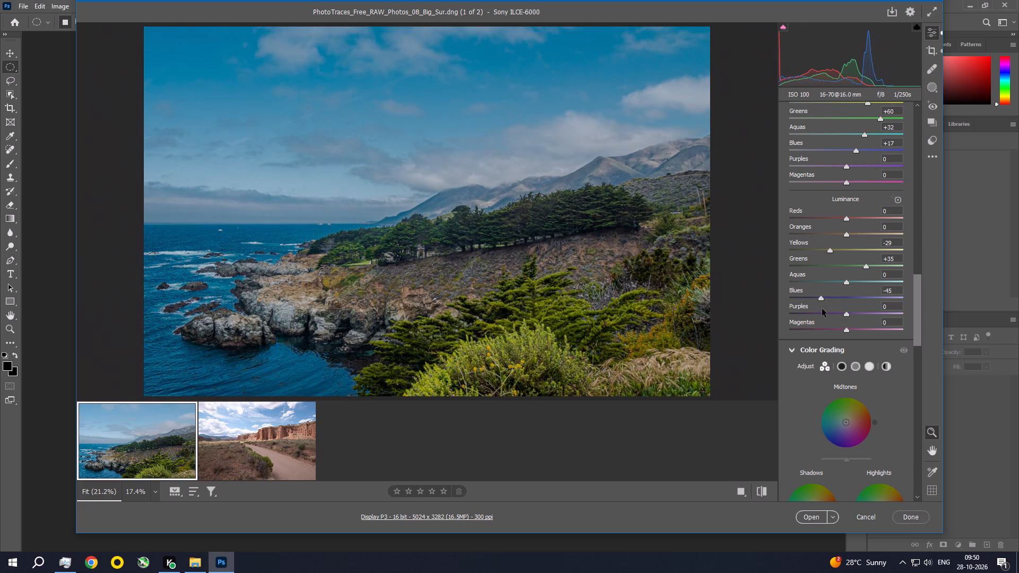
pyautogui.moveTo(822, 309); pyautogui.dragTo(814, 309)
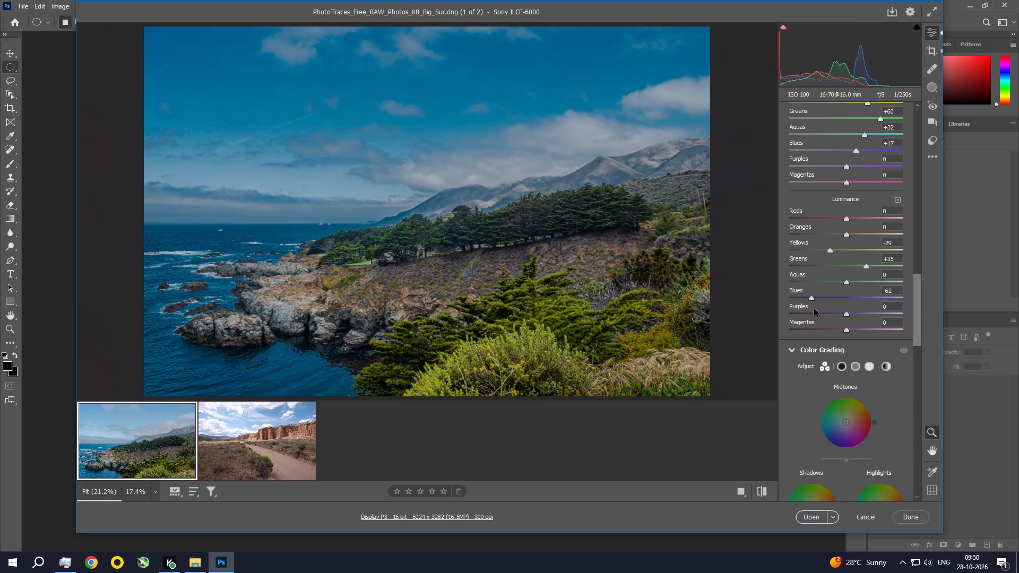
pyautogui.moveTo(814, 309); pyautogui.dragTo(822, 314)
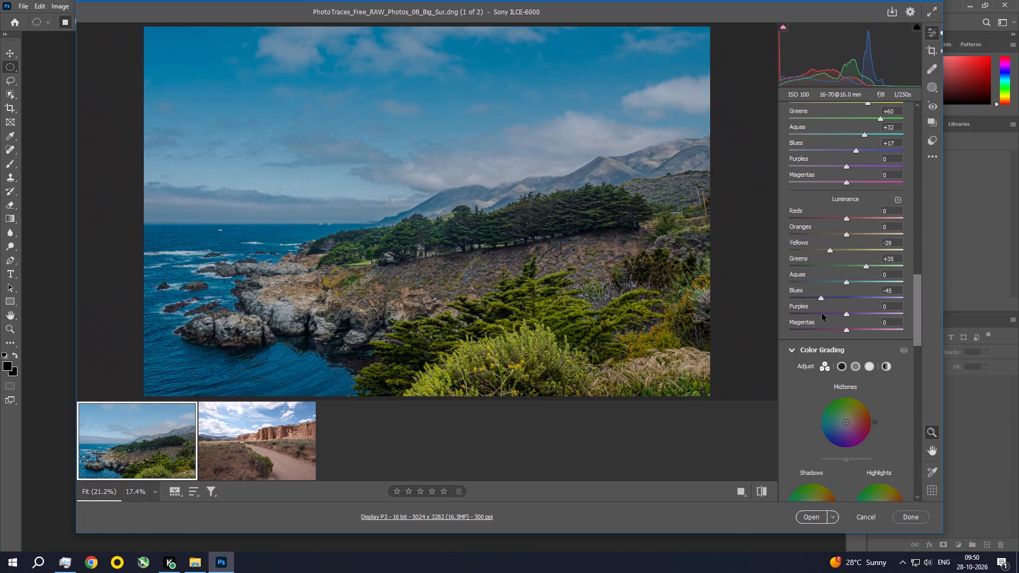
pyautogui.moveTo(822, 314); pyautogui.dragTo(820, 314)
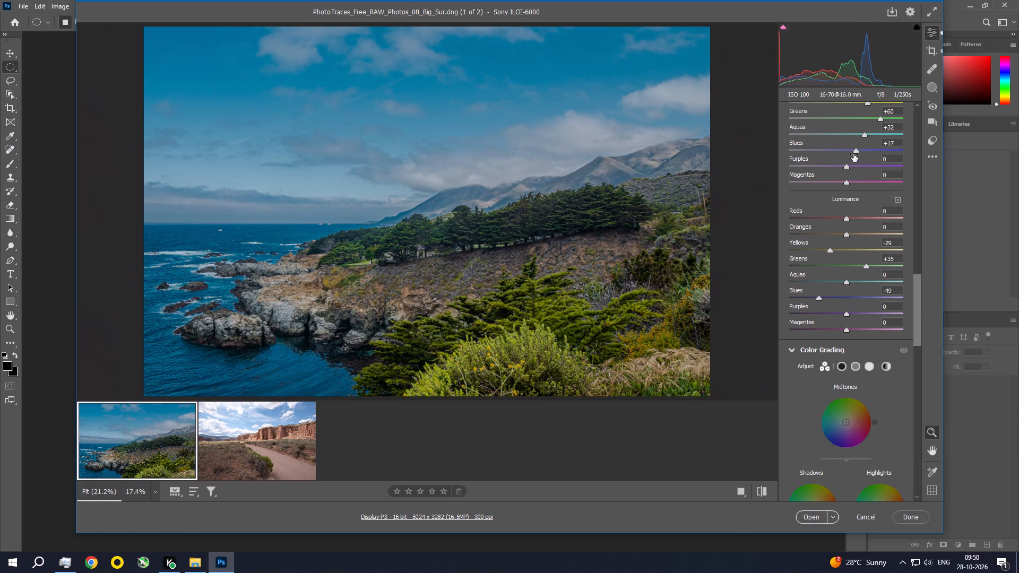
# Raise the Blues saturation to +39 in the Color Mixer.
pyautogui.moveTo(854, 150); pyautogui.dragTo(849, 163)
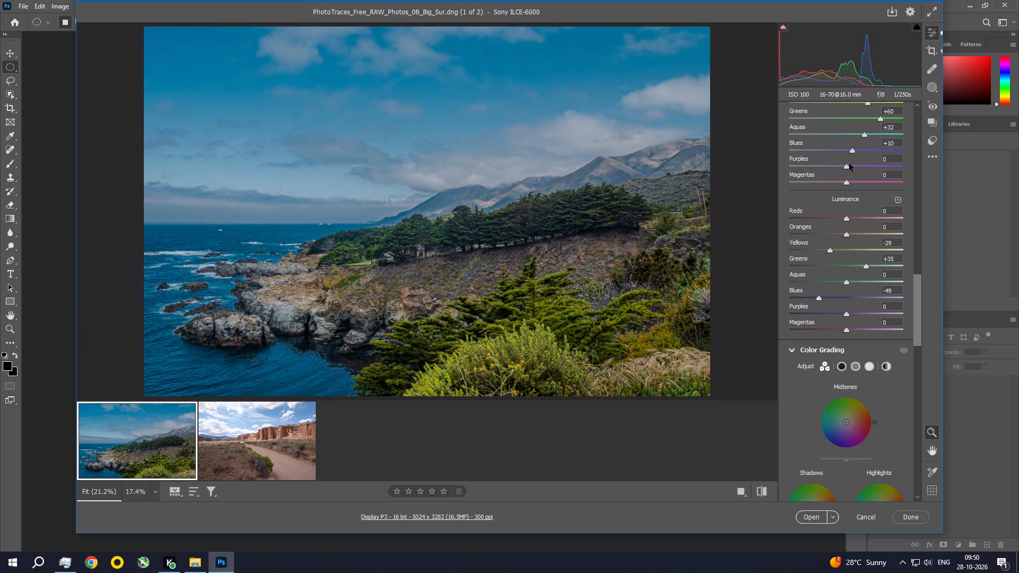
pyautogui.moveTo(849, 163); pyautogui.dragTo(867, 167)
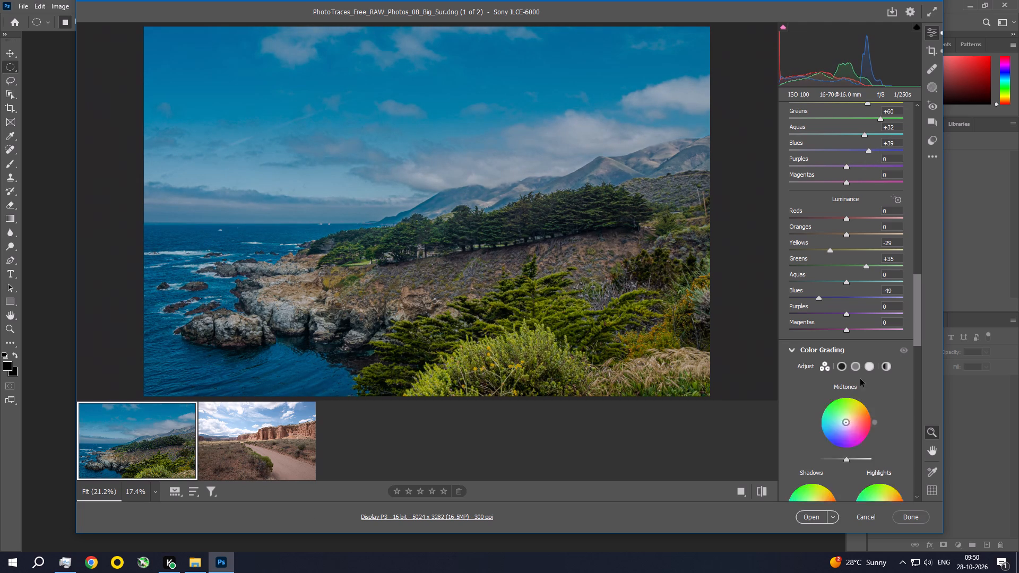
# Set the Blues hue to -17 in the Color Mixer.
pyautogui.moveTo(914, 301); pyautogui.dragTo(919, 369)
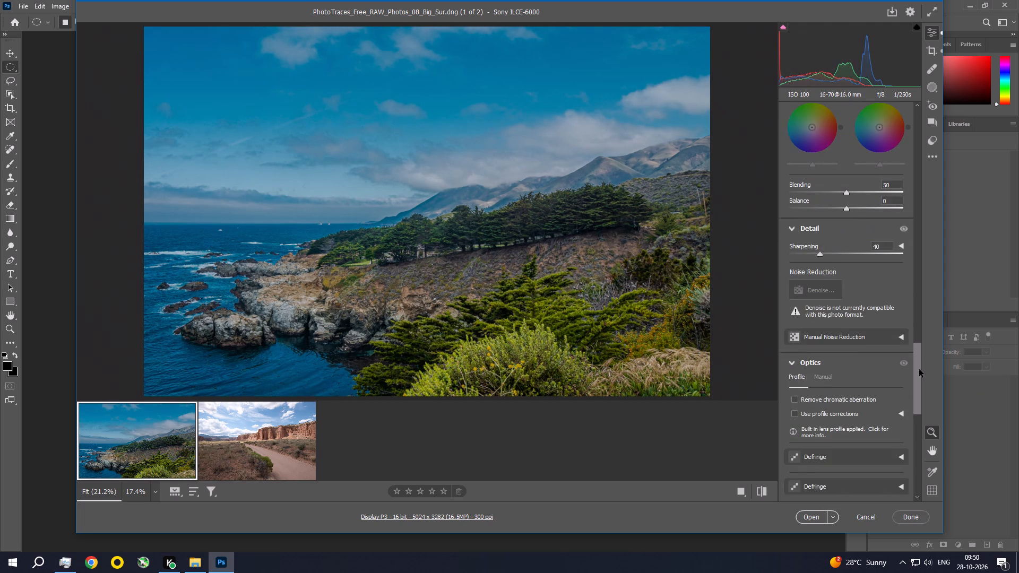
pyautogui.moveTo(919, 369); pyautogui.dragTo(917, 230)
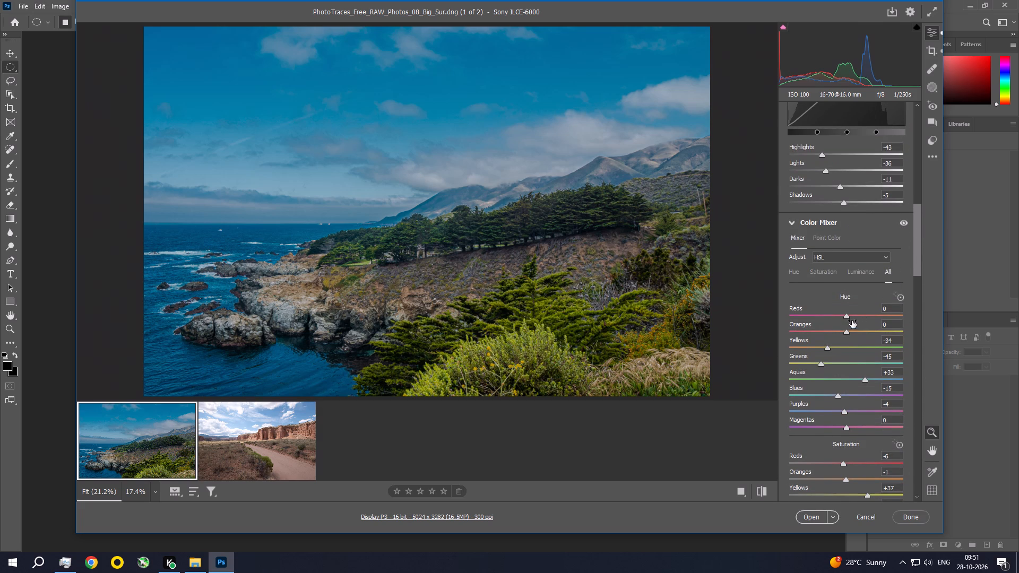
pyautogui.click(838, 397)
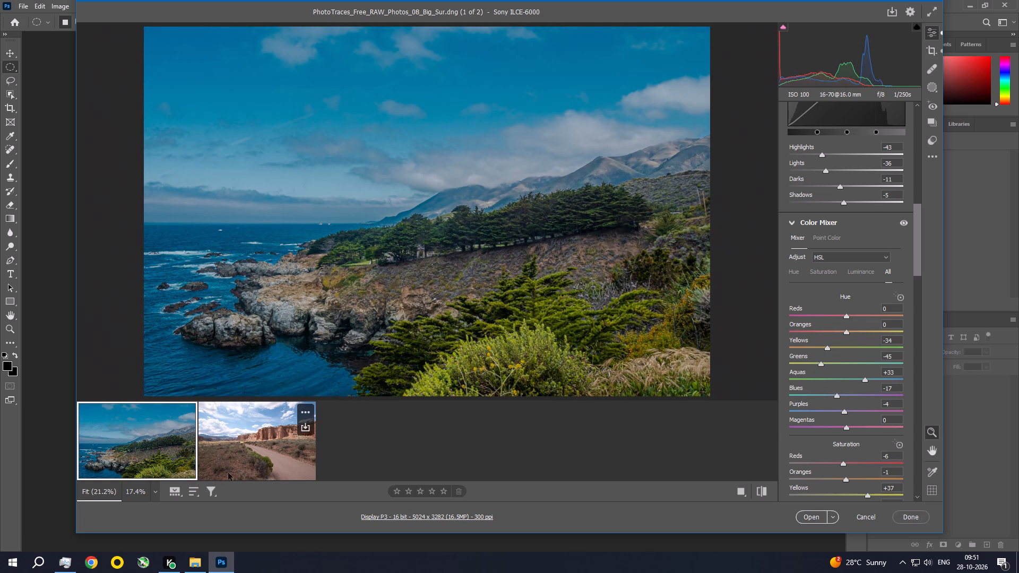
# Open the Big Sur photo from File Explorer's download folder, examine its colours and light in Snip & Sketch, and return to Photoshop.
pyautogui.click(198, 560)
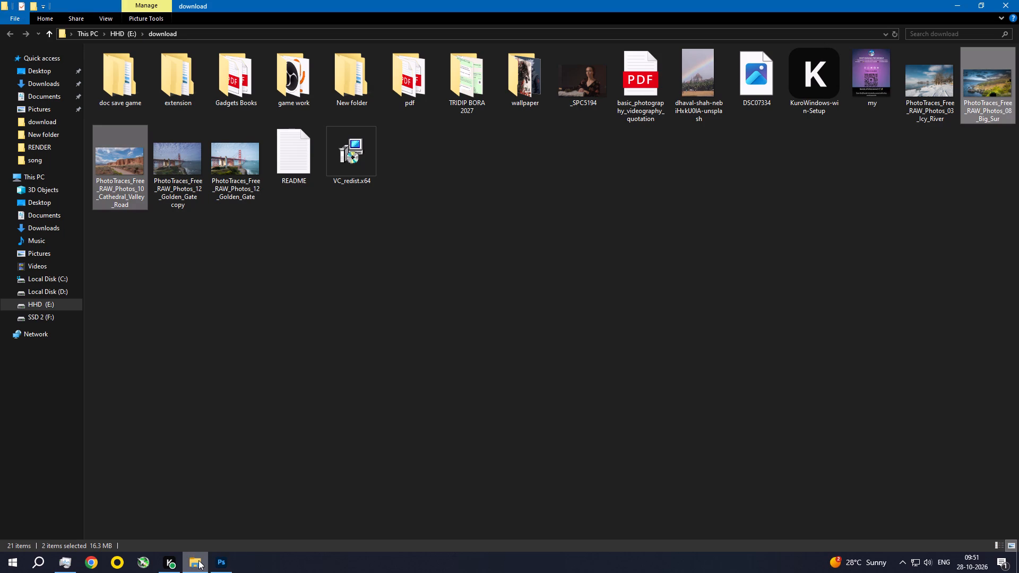
pyautogui.click(198, 560)
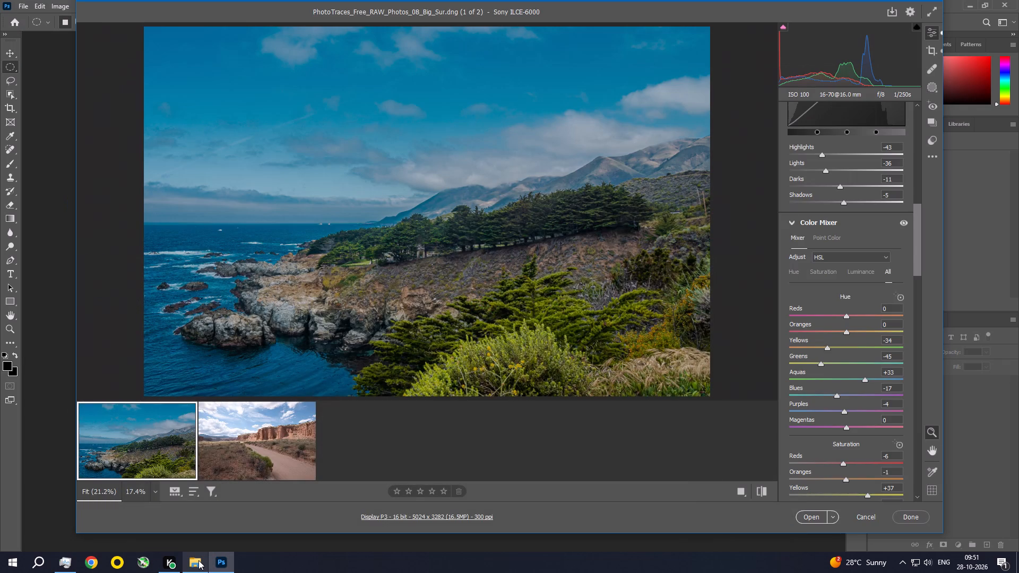
pyautogui.click(198, 560)
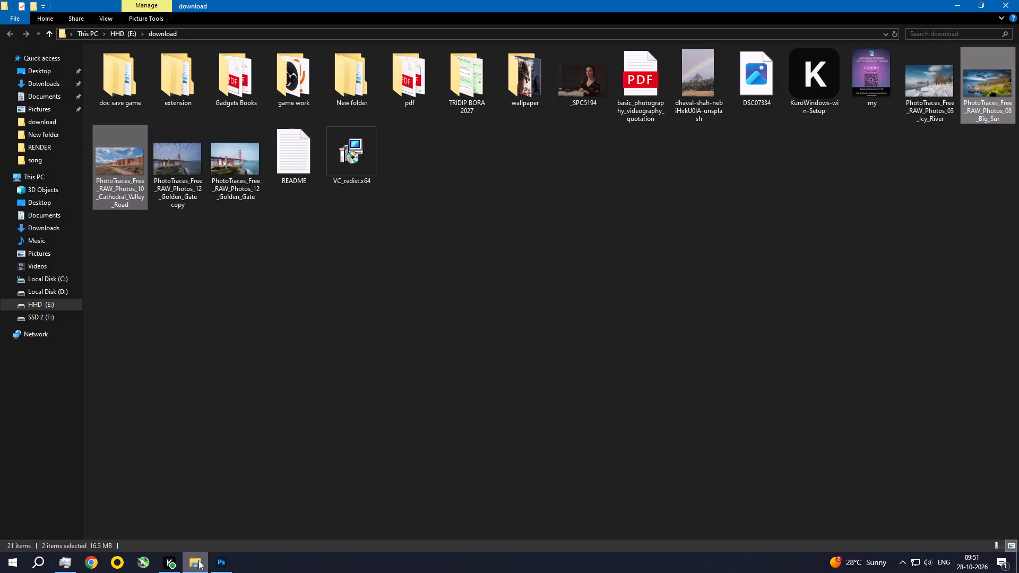
pyautogui.doubleClick(974, 94)
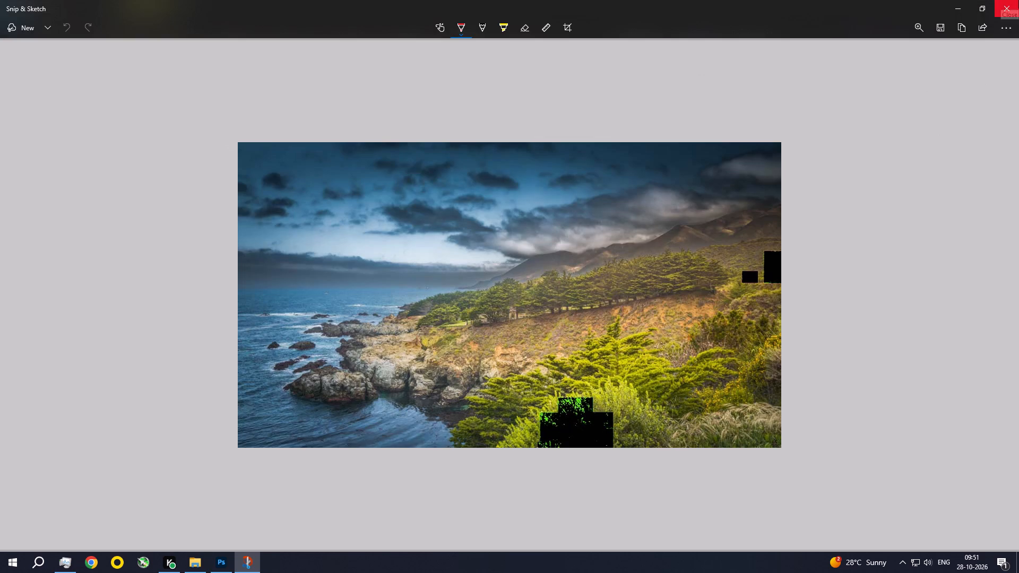
pyautogui.scroll(1, 585, 339)
pyautogui.scroll(-1, 585, 339)
pyautogui.scroll(3, 585, 339)
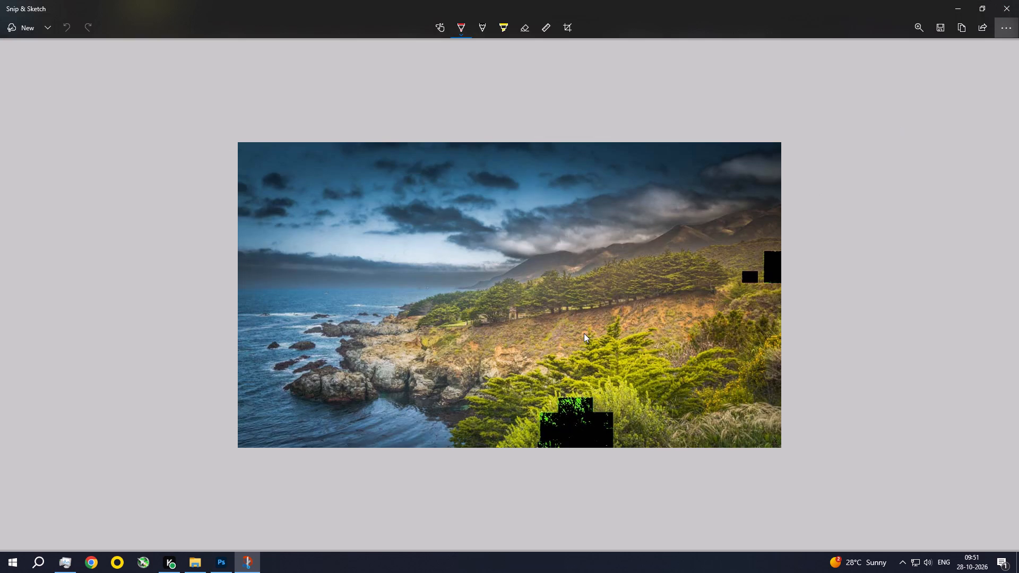
pyautogui.scroll(-1, 584, 333)
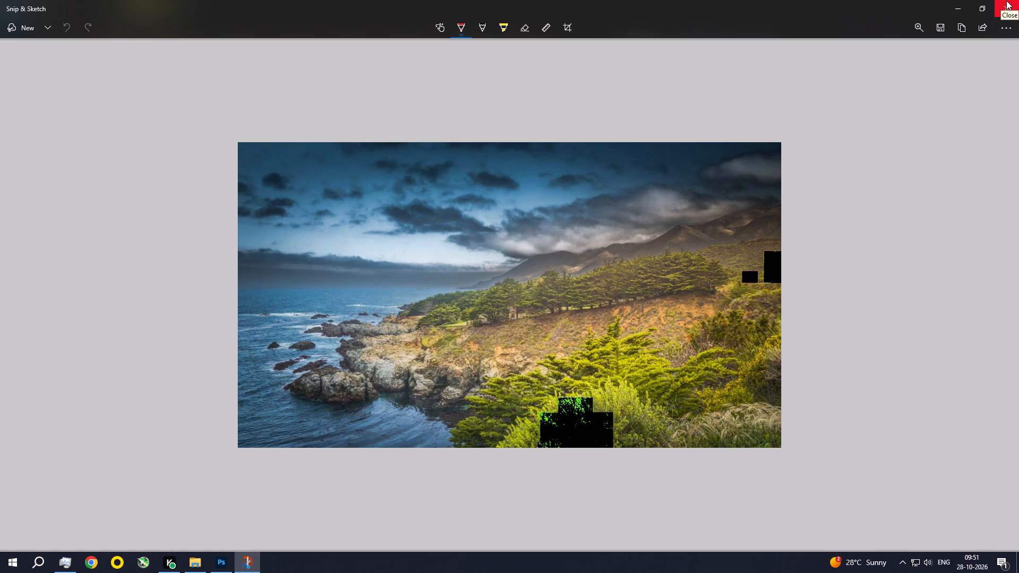
pyautogui.click(1006, 1)
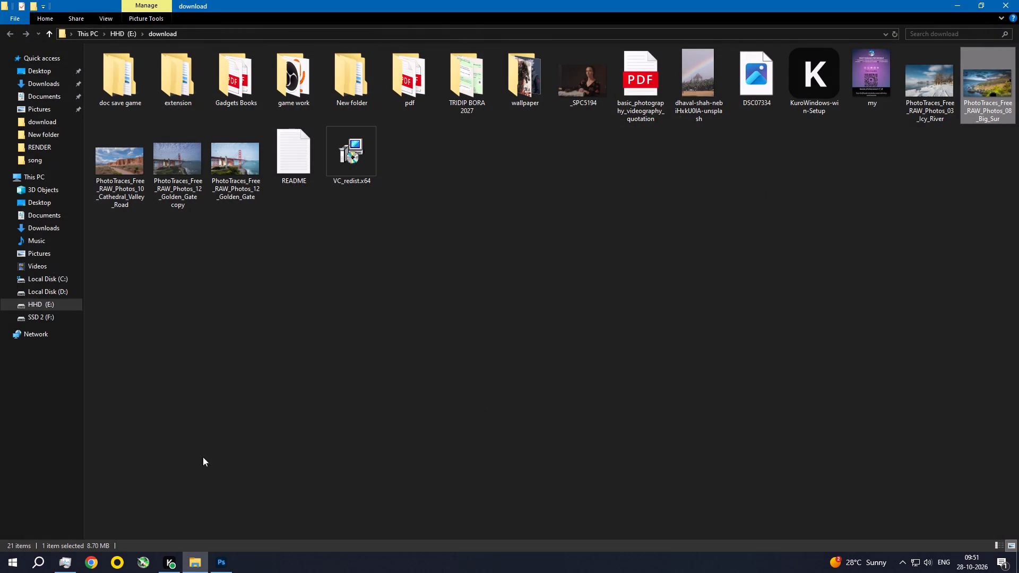
pyautogui.click(220, 570)
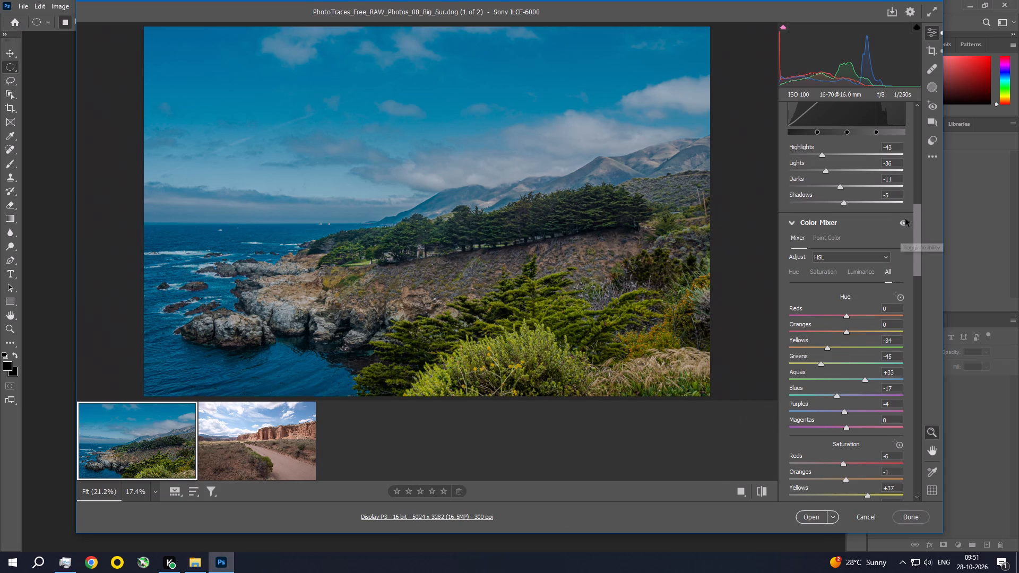
# Lower the Yellows saturation to +17 in the Color Mixer.
pyautogui.moveTo(918, 219); pyautogui.dragTo(914, 262)
pyautogui.moveTo(914, 262); pyautogui.dragTo(912, 273)
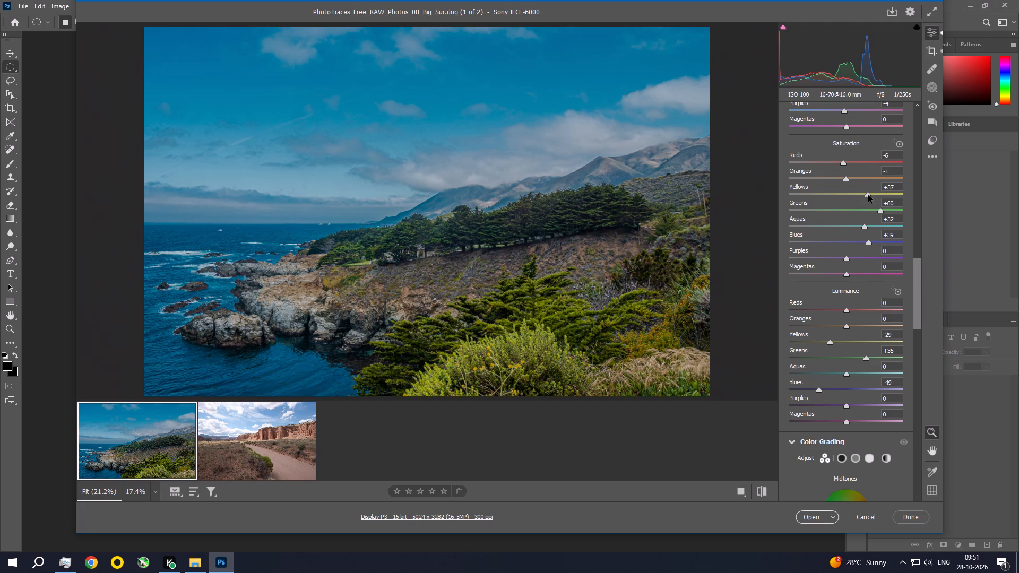
pyautogui.moveTo(868, 195); pyautogui.dragTo(909, 199)
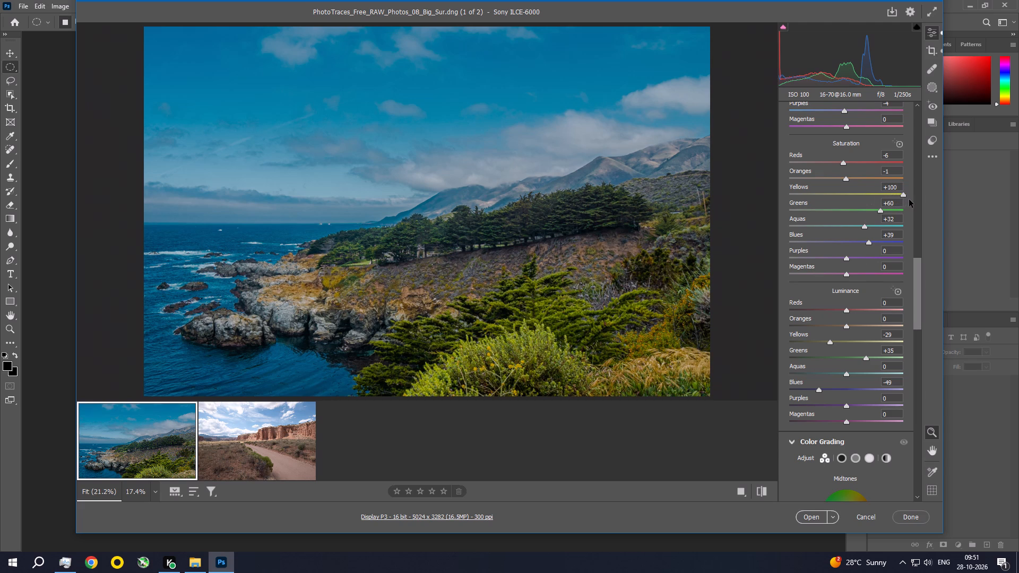
pyautogui.moveTo(909, 199); pyautogui.dragTo(876, 206)
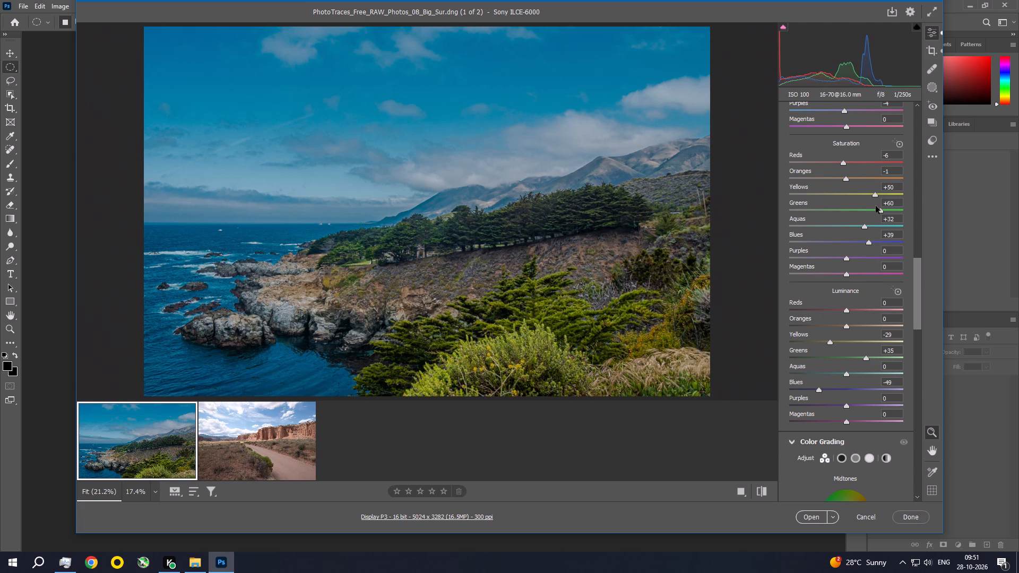
pyautogui.moveTo(876, 206); pyautogui.dragTo(853, 204)
pyautogui.moveTo(853, 204); pyautogui.dragTo(857, 205)
# Warm the photo's white balance by setting the Temperature to 5550.
pyautogui.moveTo(917, 289); pyautogui.dragTo(922, 216)
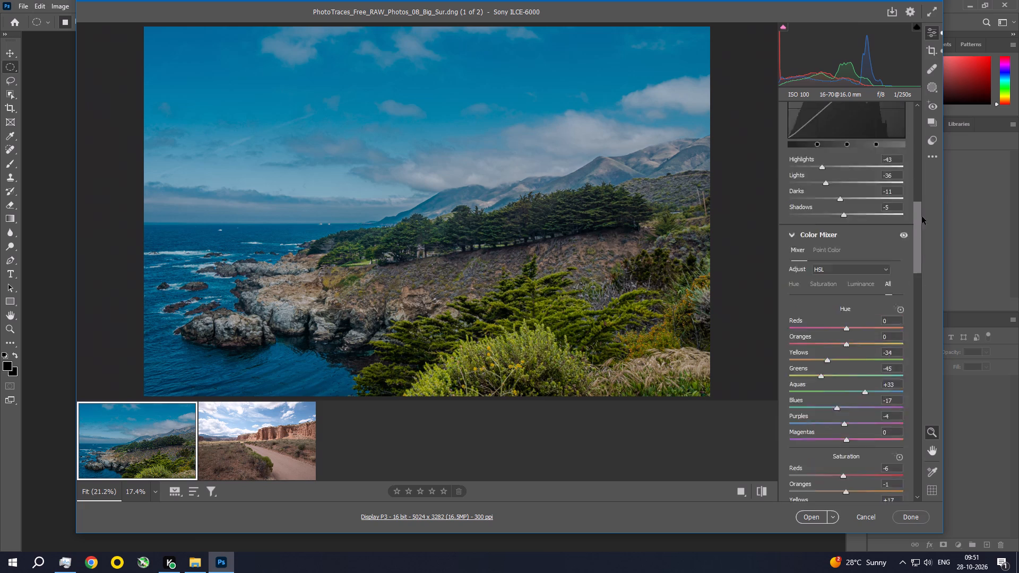
pyautogui.moveTo(922, 216); pyautogui.dragTo(921, 156)
pyautogui.moveTo(825, 241); pyautogui.dragTo(834, 239)
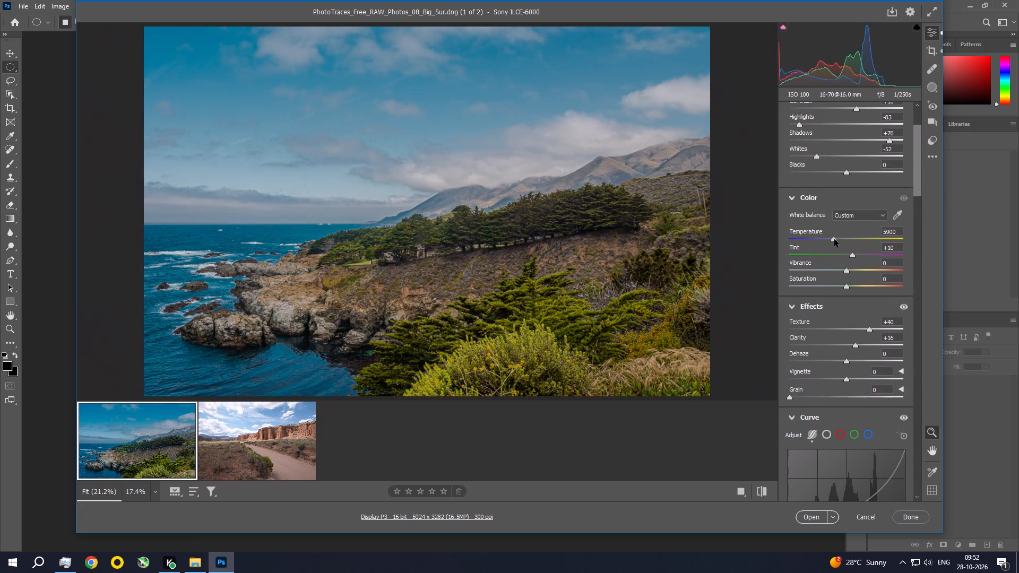
pyautogui.moveTo(834, 239); pyautogui.dragTo(840, 242)
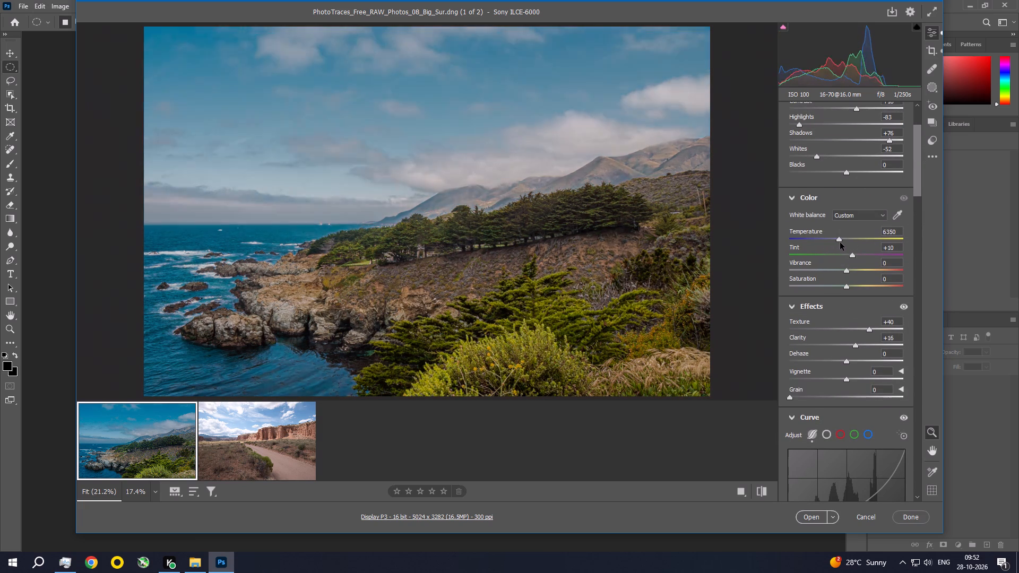
pyautogui.moveTo(840, 242); pyautogui.dragTo(850, 244)
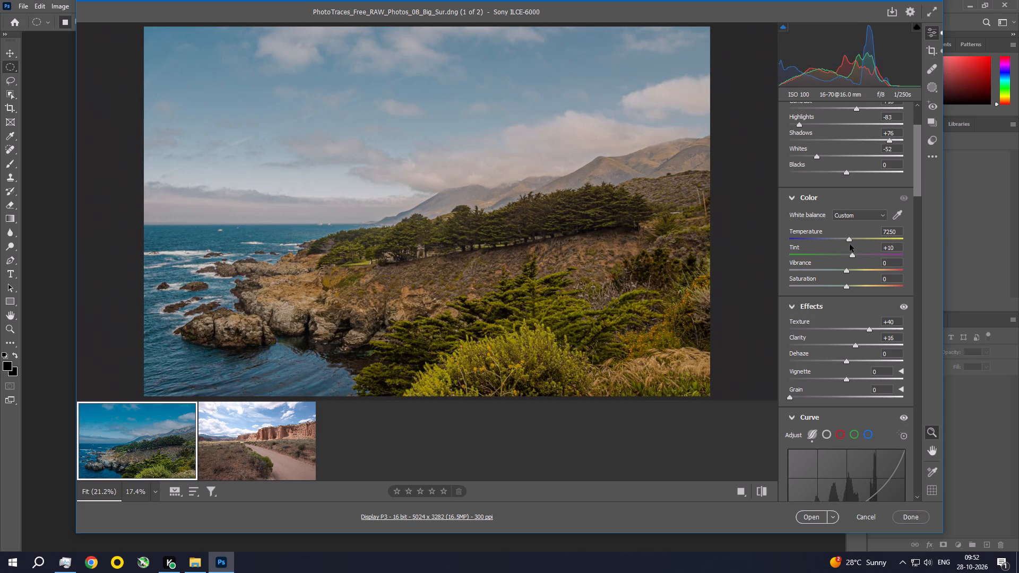
pyautogui.moveTo(850, 244); pyautogui.dragTo(838, 246)
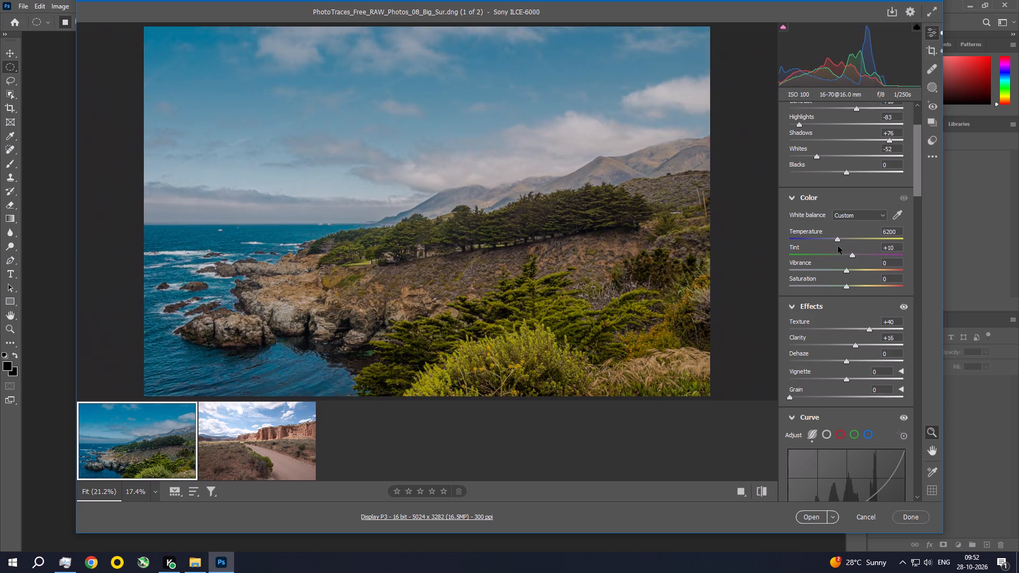
pyautogui.moveTo(838, 246); pyautogui.dragTo(850, 247)
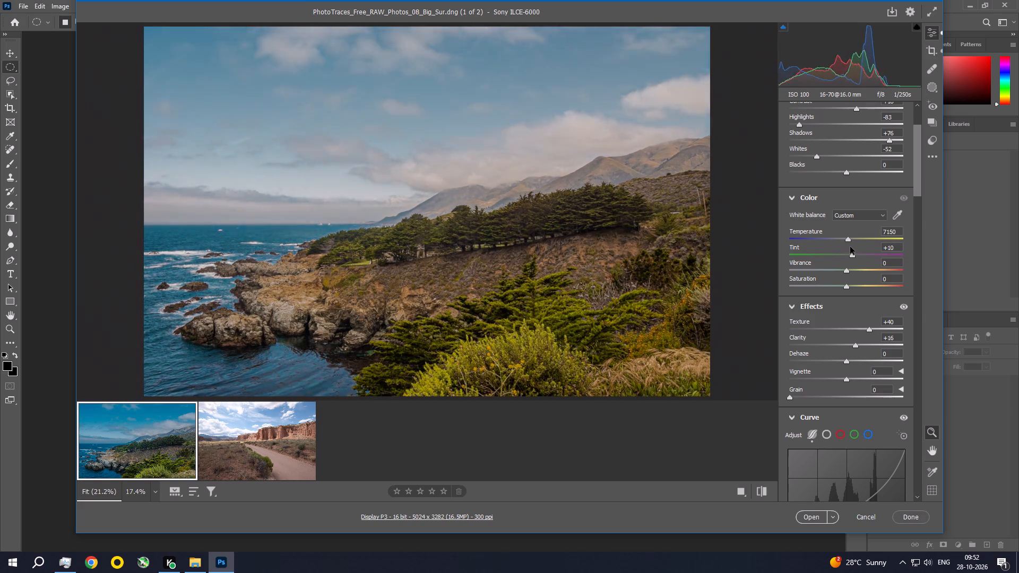
pyautogui.moveTo(850, 247); pyautogui.dragTo(902, 243)
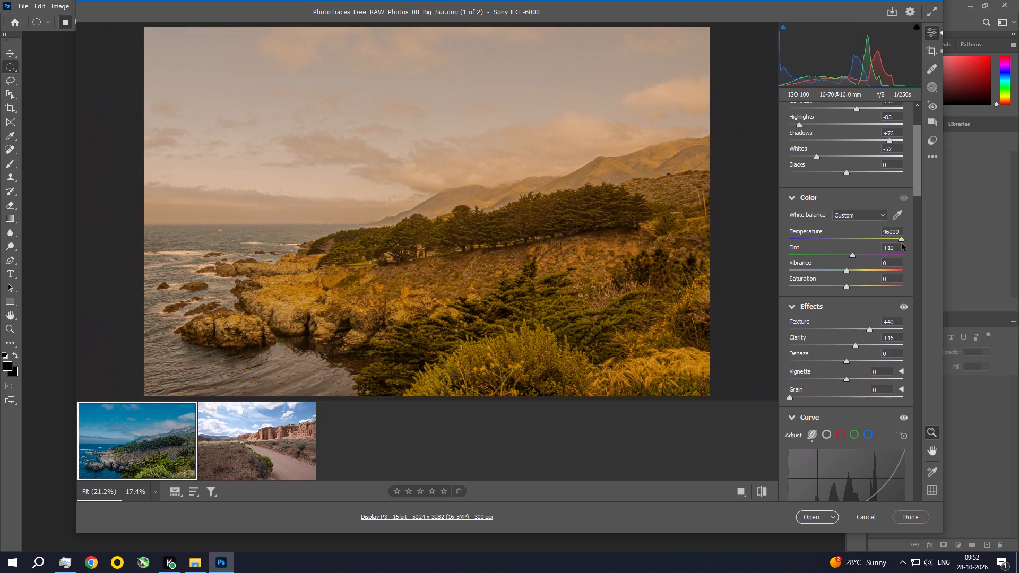
pyautogui.moveTo(902, 243); pyautogui.dragTo(815, 233)
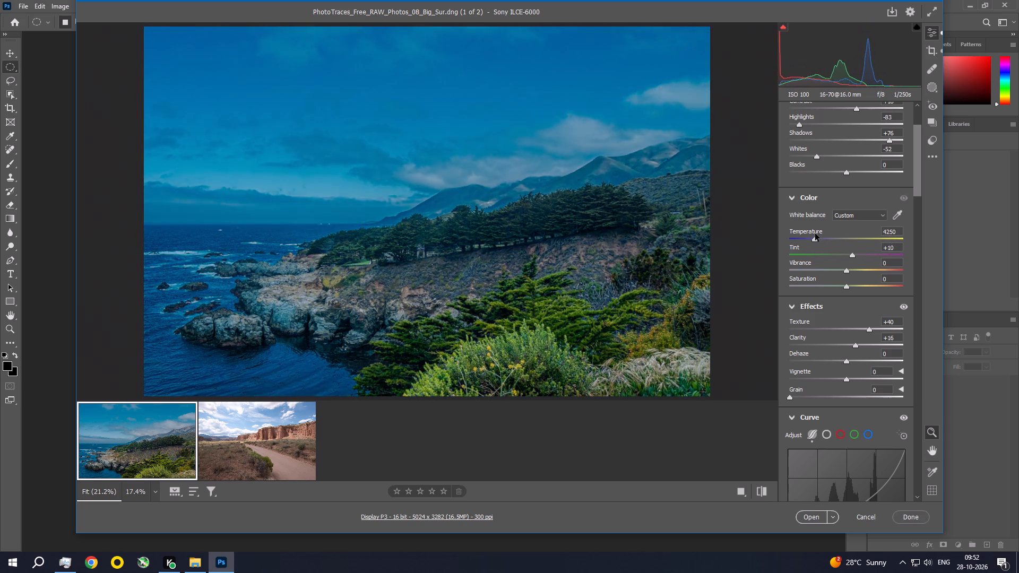
pyautogui.moveTo(815, 233); pyautogui.dragTo(814, 233)
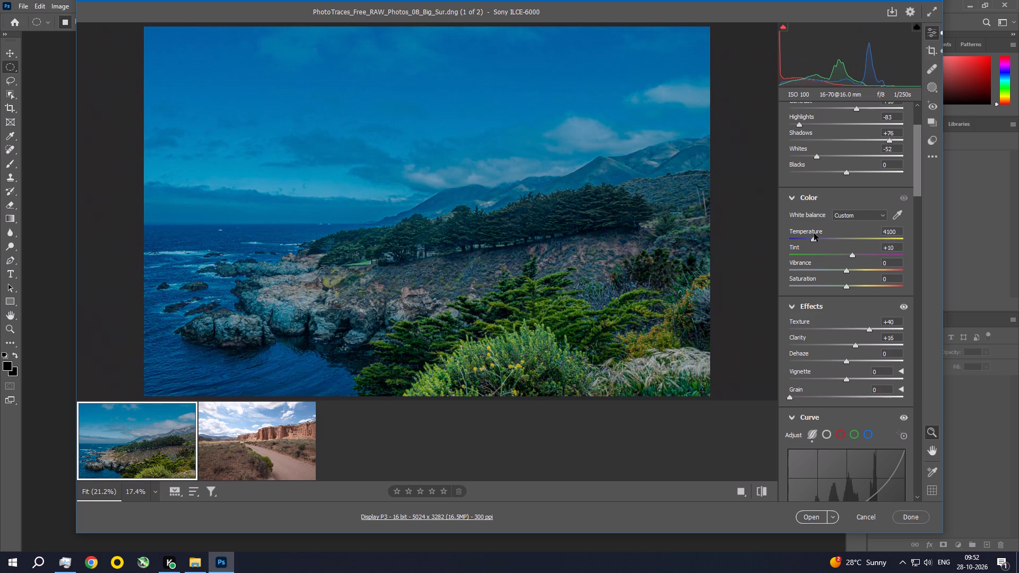
pyautogui.moveTo(814, 233); pyautogui.dragTo(825, 235)
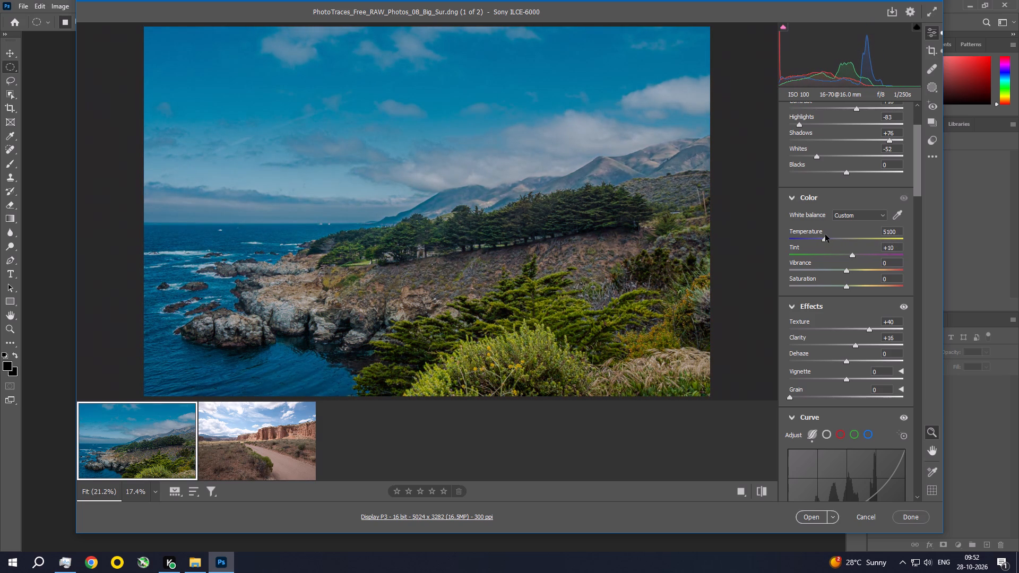
pyautogui.moveTo(825, 235); pyautogui.dragTo(837, 235)
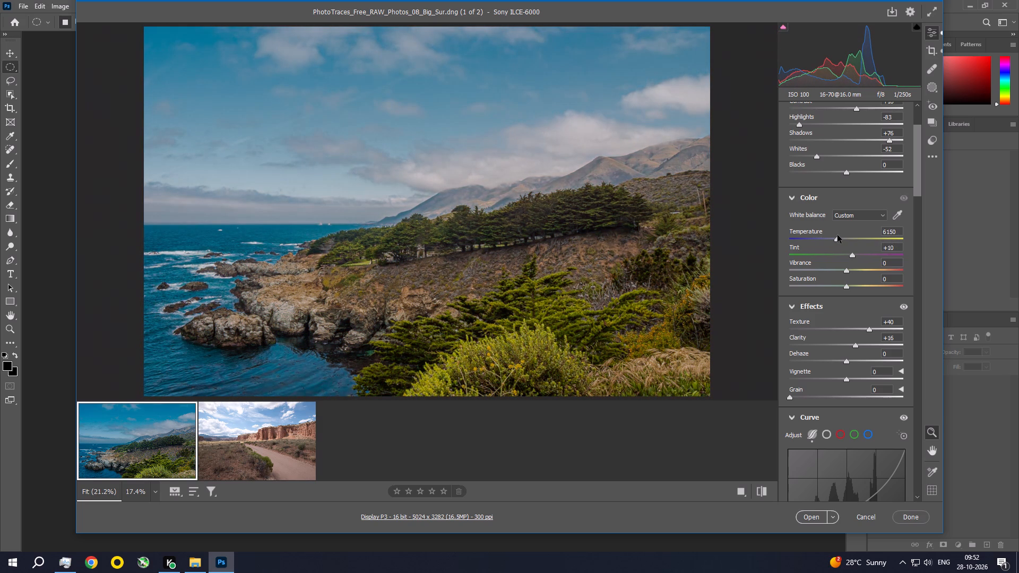
pyautogui.moveTo(837, 235); pyautogui.dragTo(831, 235)
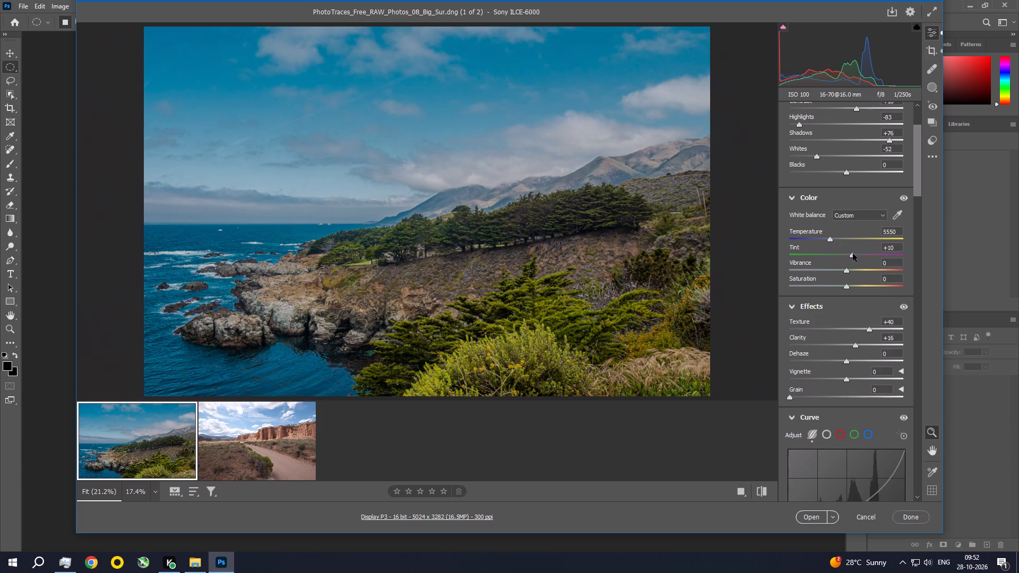
# Shift the white balance Tint to +20.
pyautogui.moveTo(852, 254); pyautogui.dragTo(852, 251)
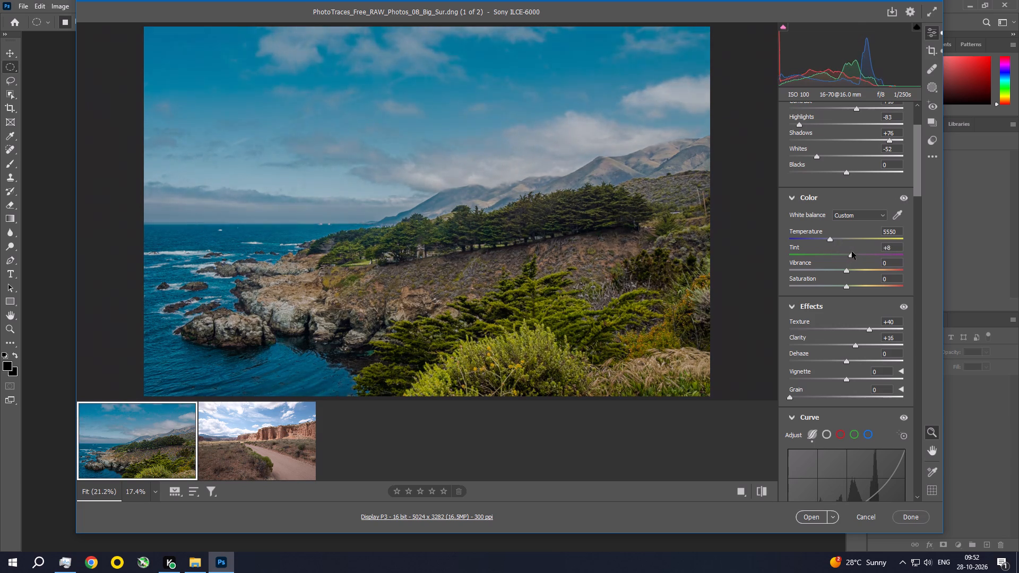
pyautogui.moveTo(852, 251); pyautogui.dragTo(865, 248)
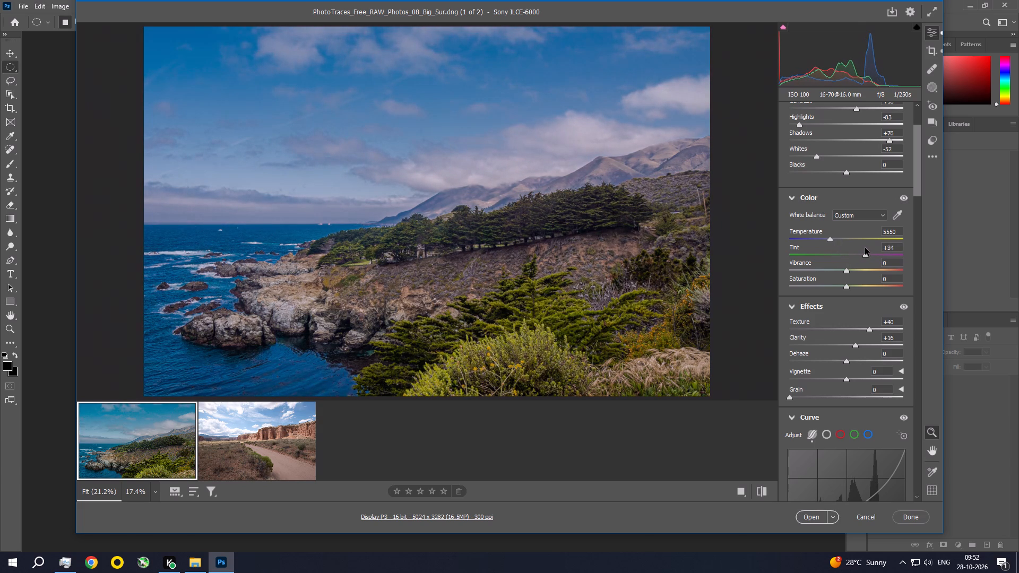
pyautogui.moveTo(865, 248); pyautogui.dragTo(857, 248)
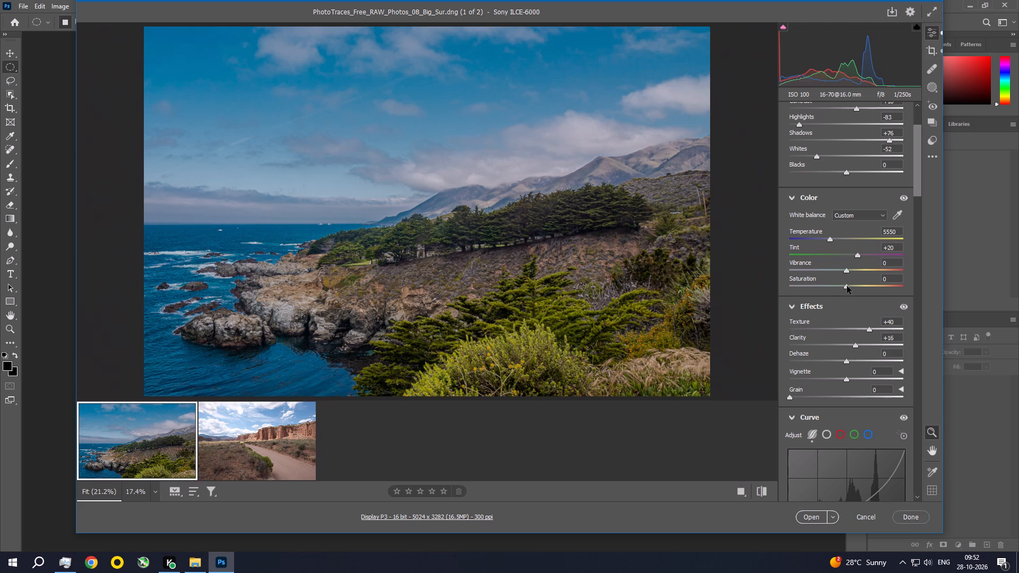
# Raise the photo's overall Saturation to +8 and its Vibrance to +15.
pyautogui.moveTo(847, 285); pyautogui.dragTo(855, 286)
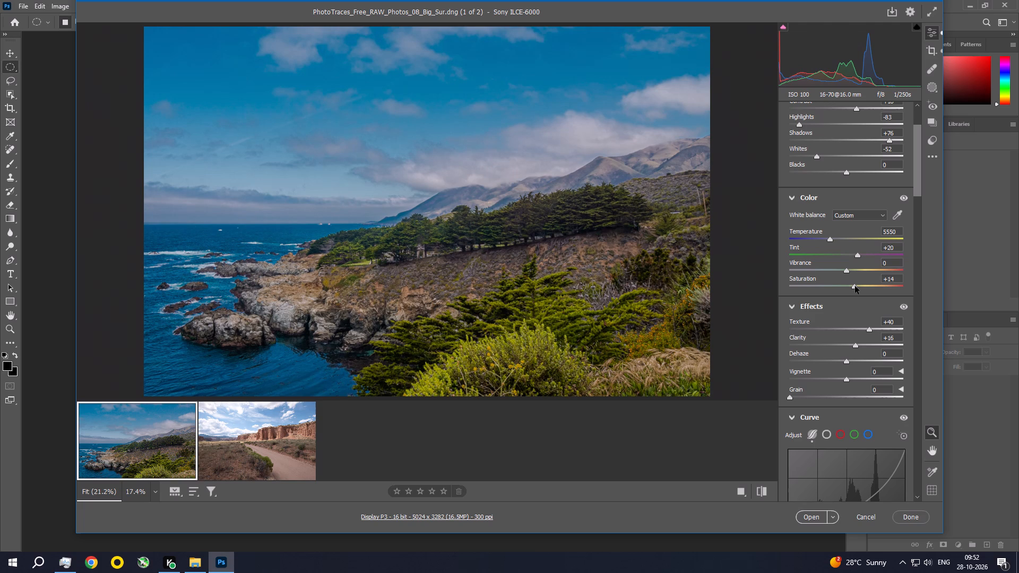
pyautogui.moveTo(855, 286); pyautogui.dragTo(852, 285)
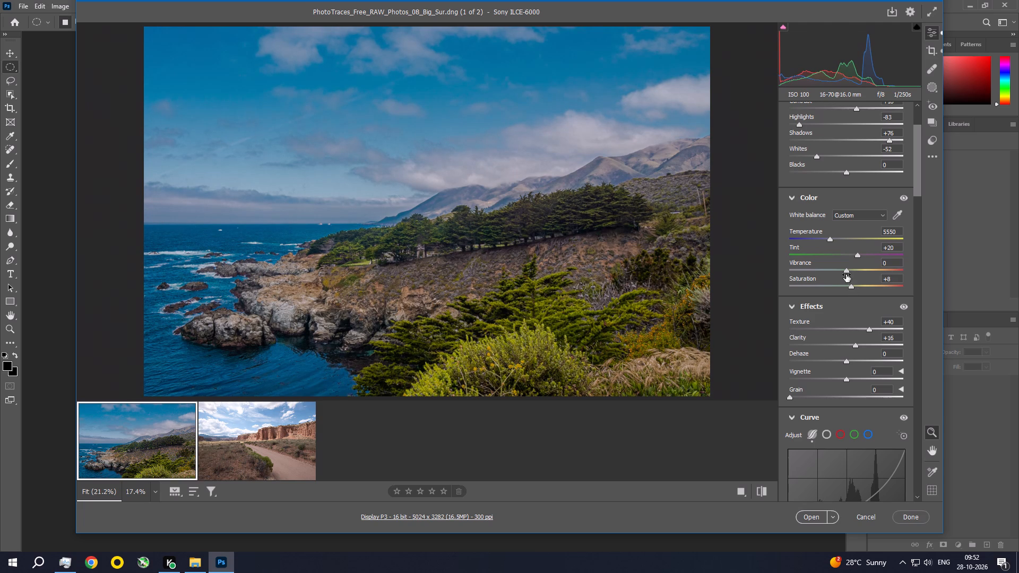
pyautogui.moveTo(847, 270); pyautogui.dragTo(863, 270)
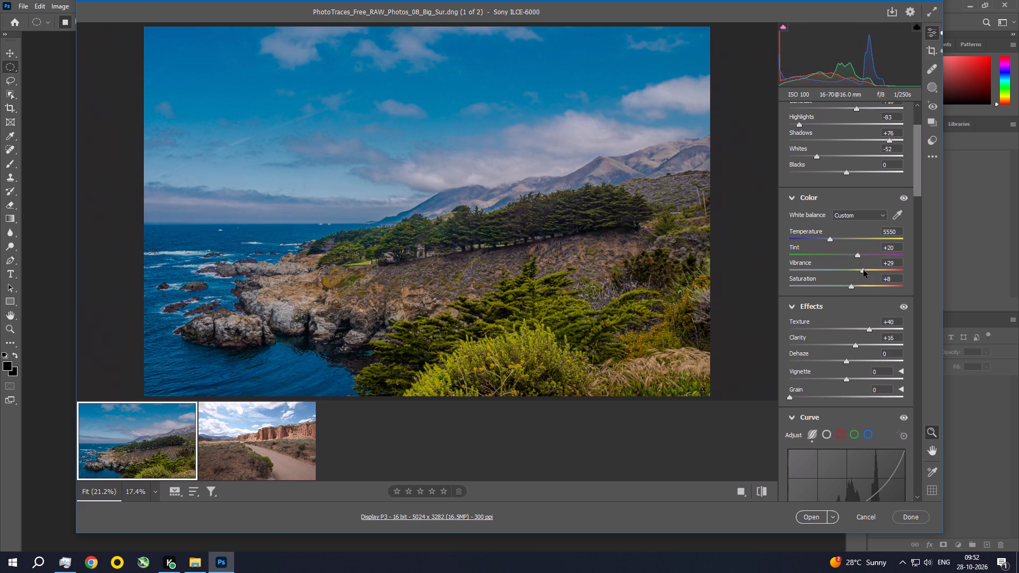
pyautogui.moveTo(863, 270); pyautogui.dragTo(857, 274)
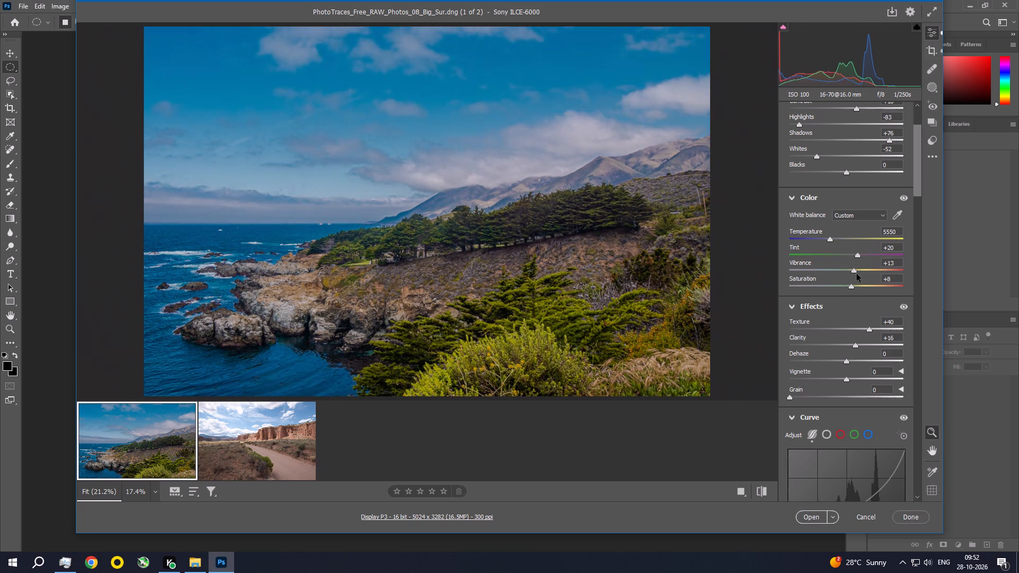
pyautogui.moveTo(857, 274); pyautogui.dragTo(856, 275)
# Reduce the Big Sur photo's Vibrance to +10 and raise its Saturation to +14.
pyautogui.moveTo(856, 275); pyautogui.dragTo(854, 275)
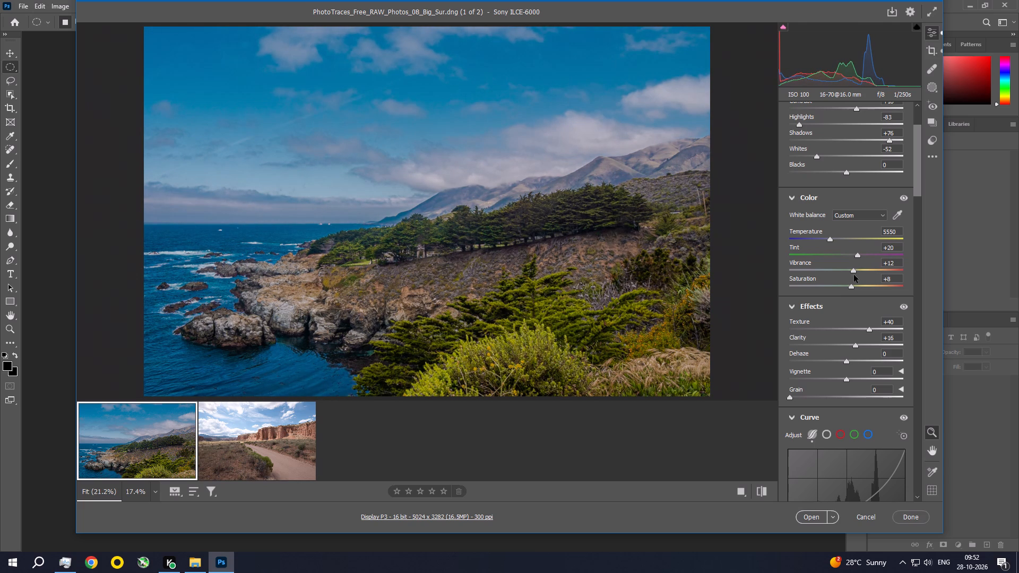
pyautogui.moveTo(854, 275); pyautogui.dragTo(853, 275)
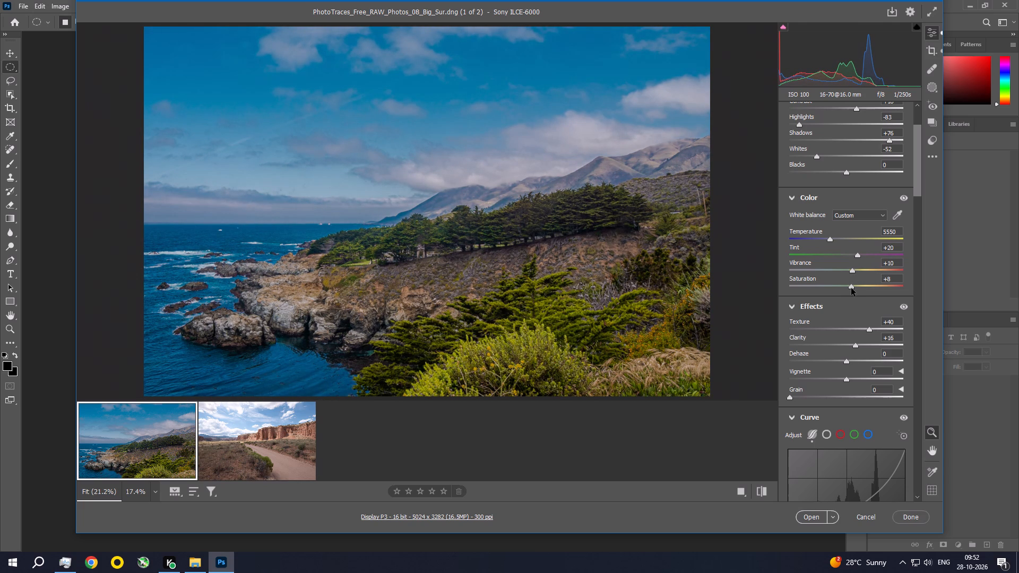
pyautogui.click(852, 288)
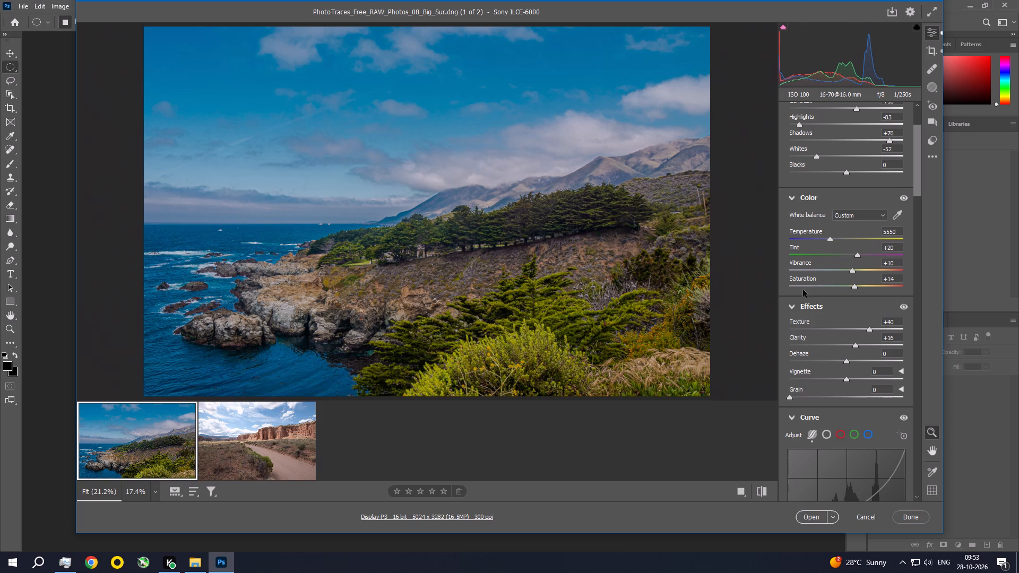
# Set the Big Sur photo's Dehaze effect to +5.
pyautogui.moveTo(916, 180); pyautogui.dragTo(914, 121)
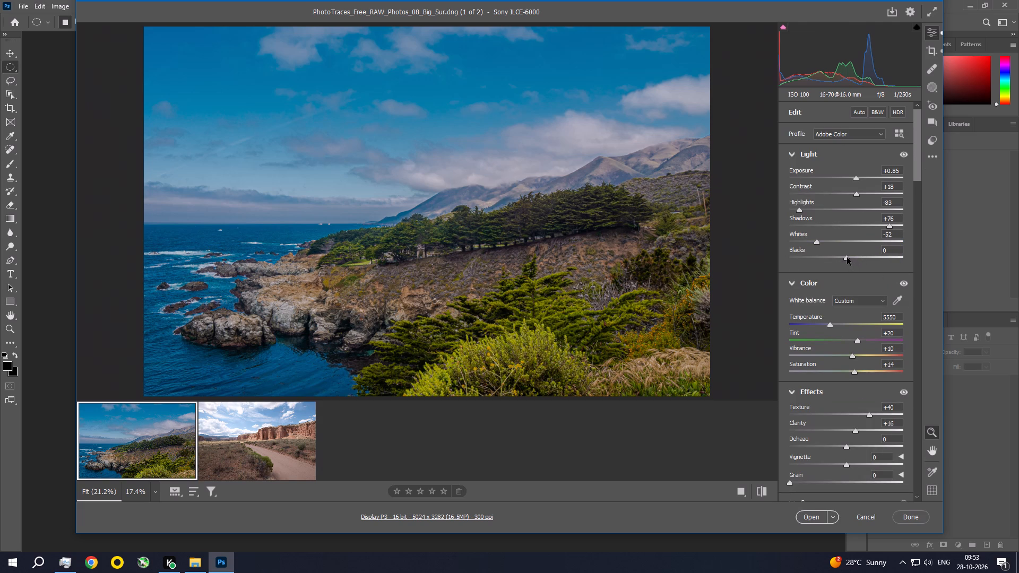
pyautogui.click(845, 449)
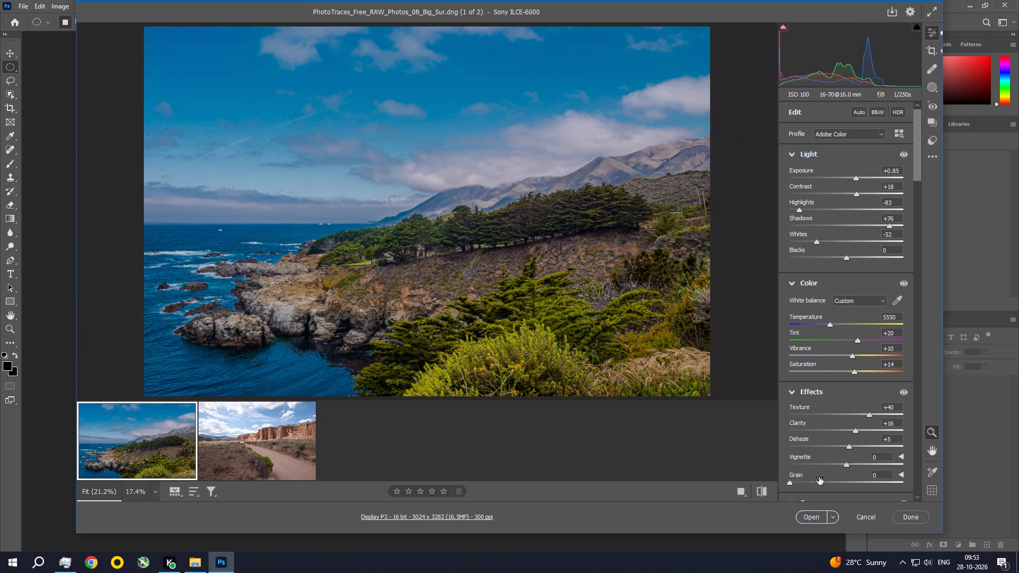
# Increase the Big Sur photo's Sharpening to 50 in the Detail settings.
pyautogui.moveTo(917, 143); pyautogui.dragTo(915, 178)
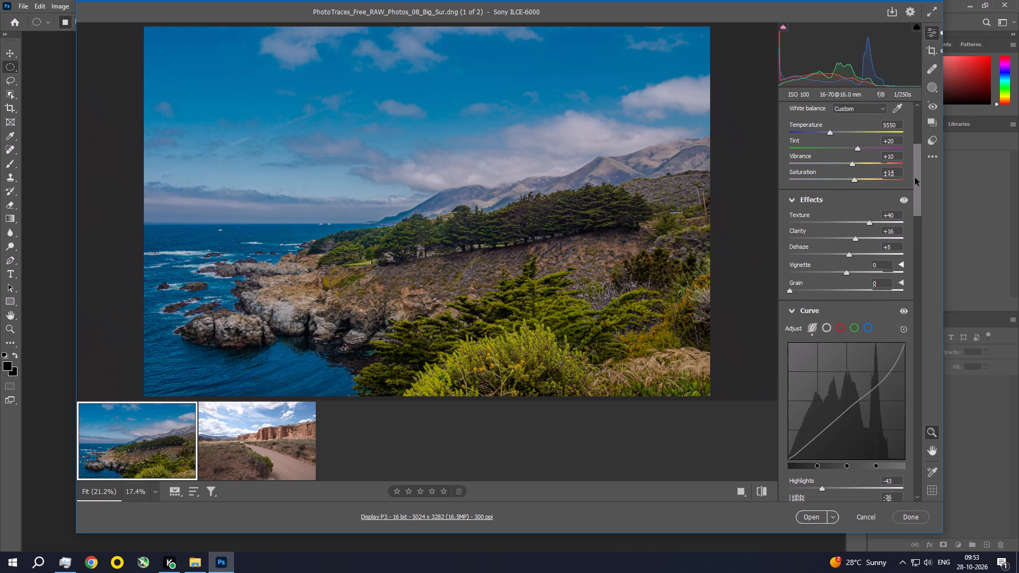
pyautogui.moveTo(915, 178); pyautogui.dragTo(912, 231)
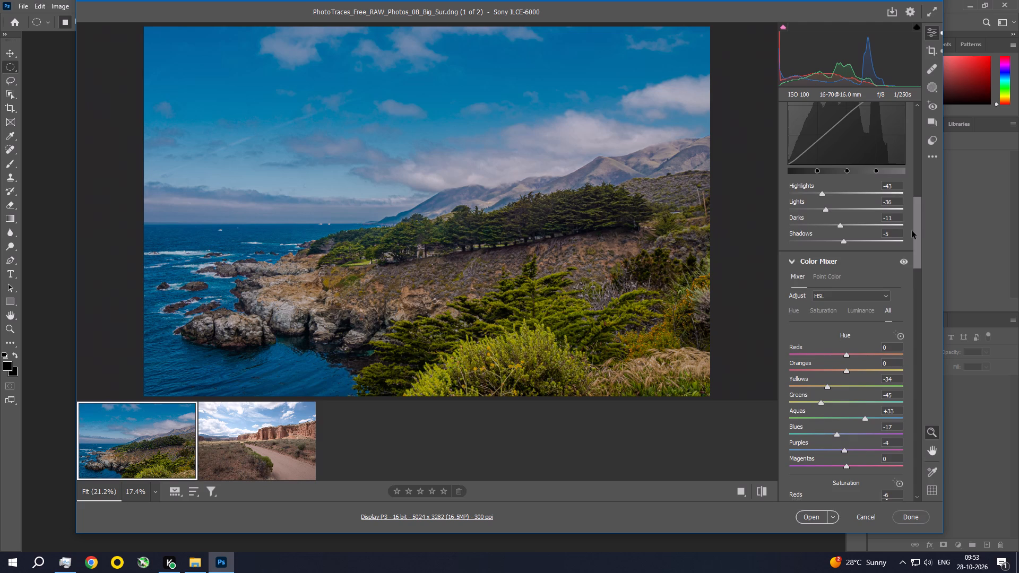
pyautogui.moveTo(912, 231); pyautogui.dragTo(901, 370)
pyautogui.click(847, 231)
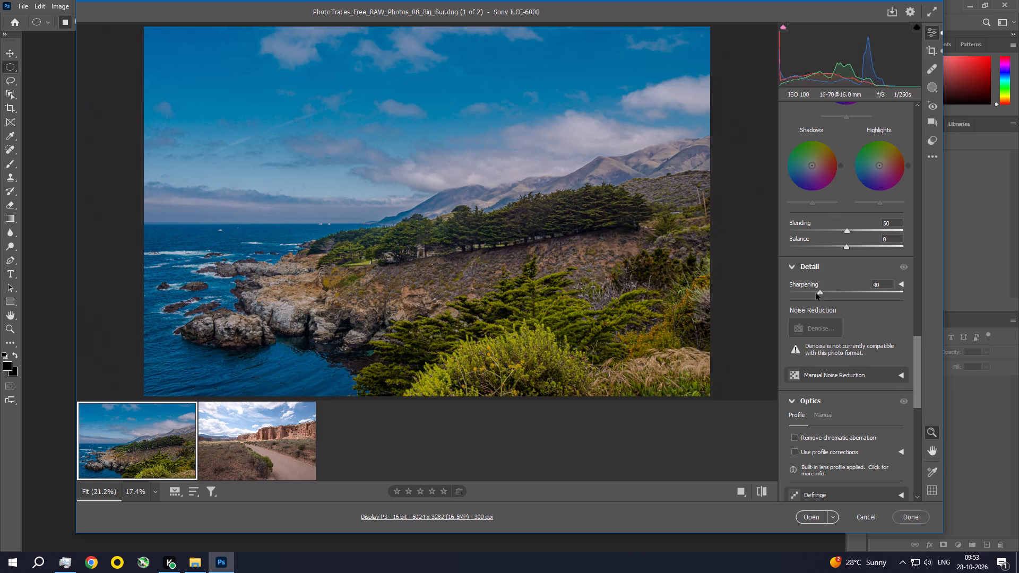
pyautogui.moveTo(819, 292); pyautogui.dragTo(831, 296)
pyautogui.moveTo(831, 296); pyautogui.dragTo(827, 297)
# Switch to the Cathedral Valley Road photo and set its Exposure to -0.60 and Contrast to +18.
pyautogui.click(254, 445)
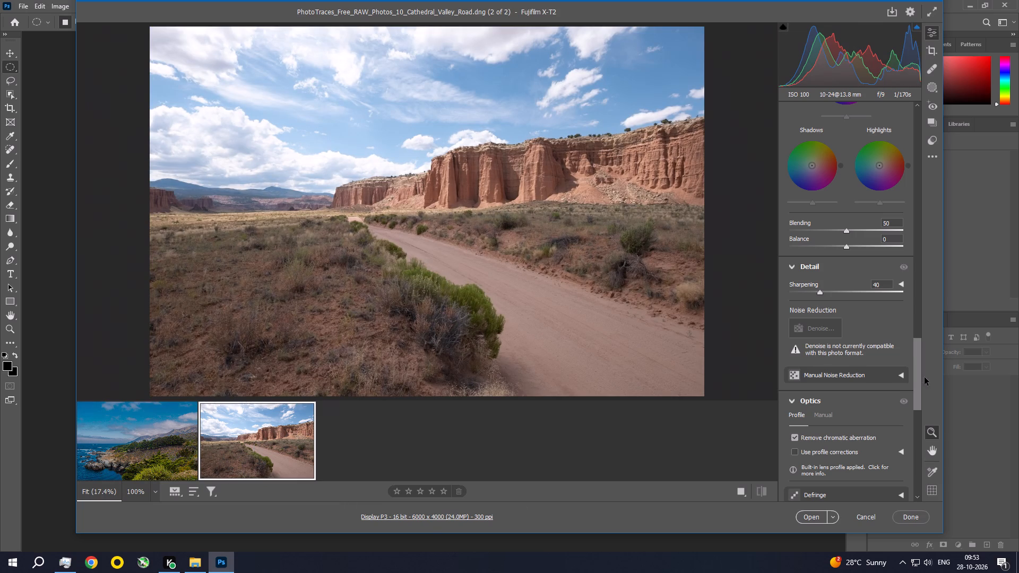
pyautogui.moveTo(919, 376); pyautogui.dragTo(926, 127)
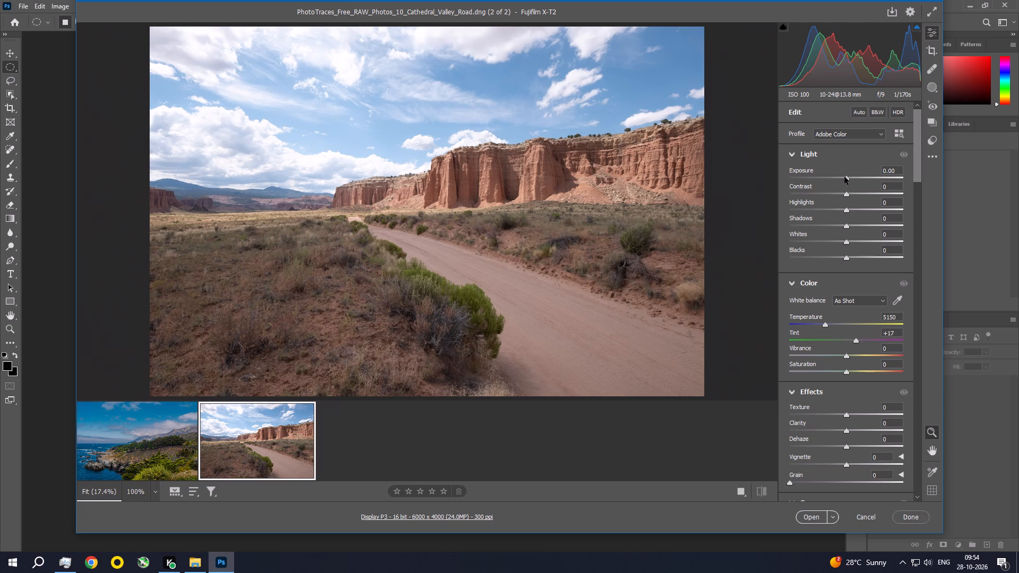
pyautogui.moveTo(844, 177); pyautogui.dragTo(837, 176)
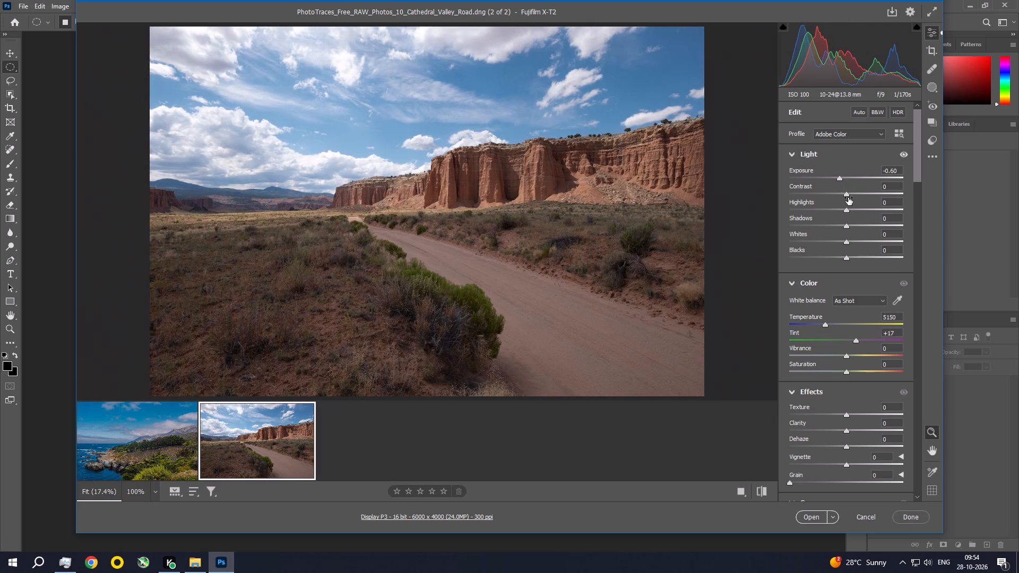
pyautogui.moveTo(847, 196); pyautogui.dragTo(850, 196)
pyautogui.moveTo(850, 196); pyautogui.dragTo(857, 195)
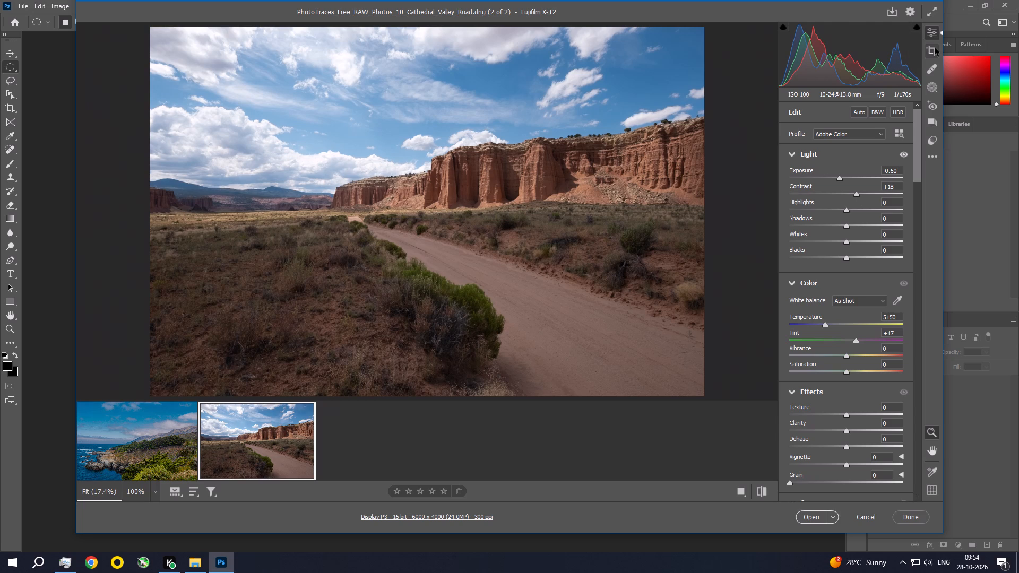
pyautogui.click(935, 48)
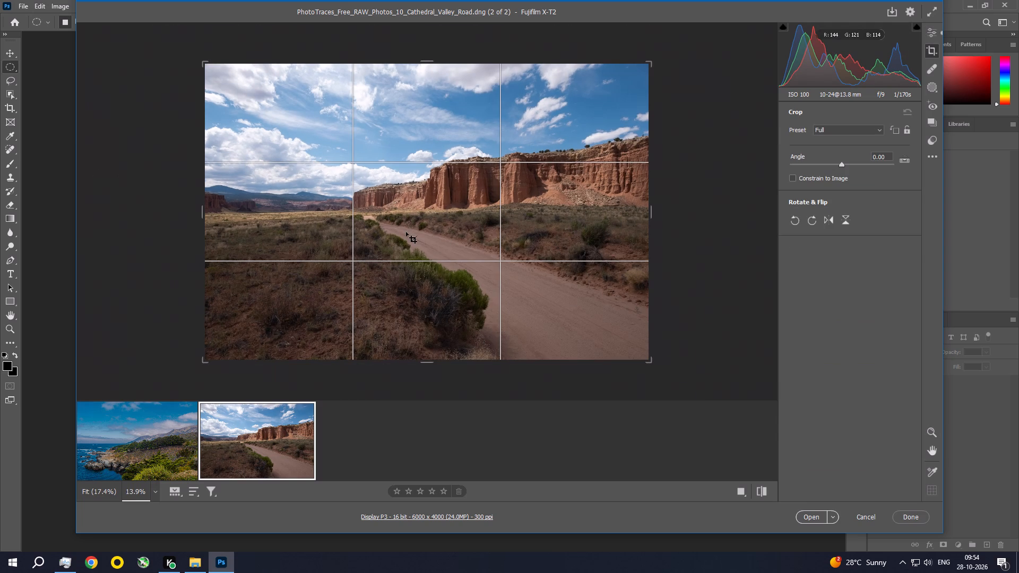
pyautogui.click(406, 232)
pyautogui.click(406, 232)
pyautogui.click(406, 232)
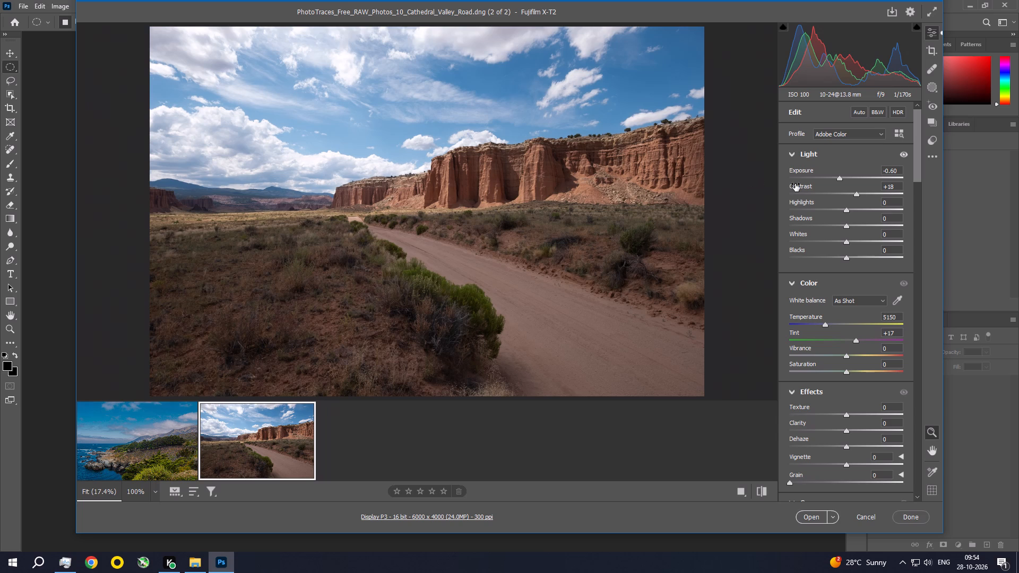
# Balance the desert road photo's tones with Highlights at -25, Shadows at +53 and Blacks at +45.
pyautogui.moveTo(847, 210); pyautogui.dragTo(832, 211)
pyautogui.moveTo(849, 225); pyautogui.dragTo(851, 226)
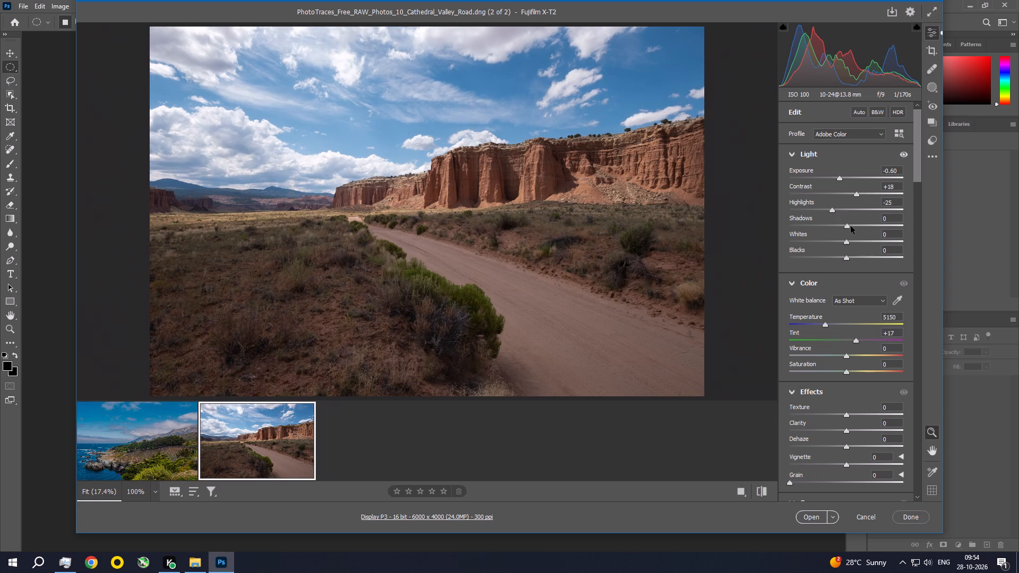
pyautogui.moveTo(851, 226); pyautogui.dragTo(879, 231)
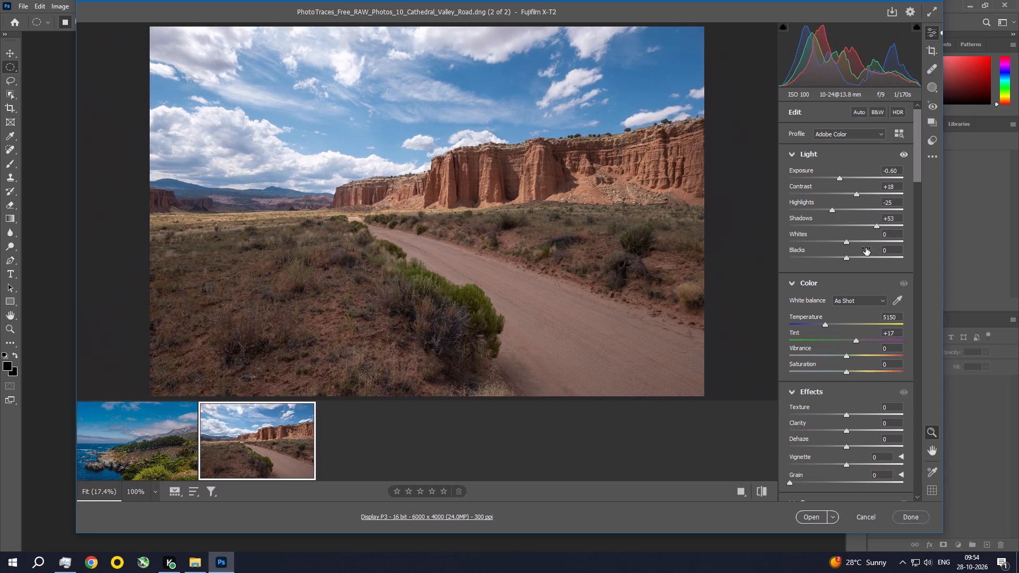
pyautogui.moveTo(847, 257); pyautogui.dragTo(872, 251)
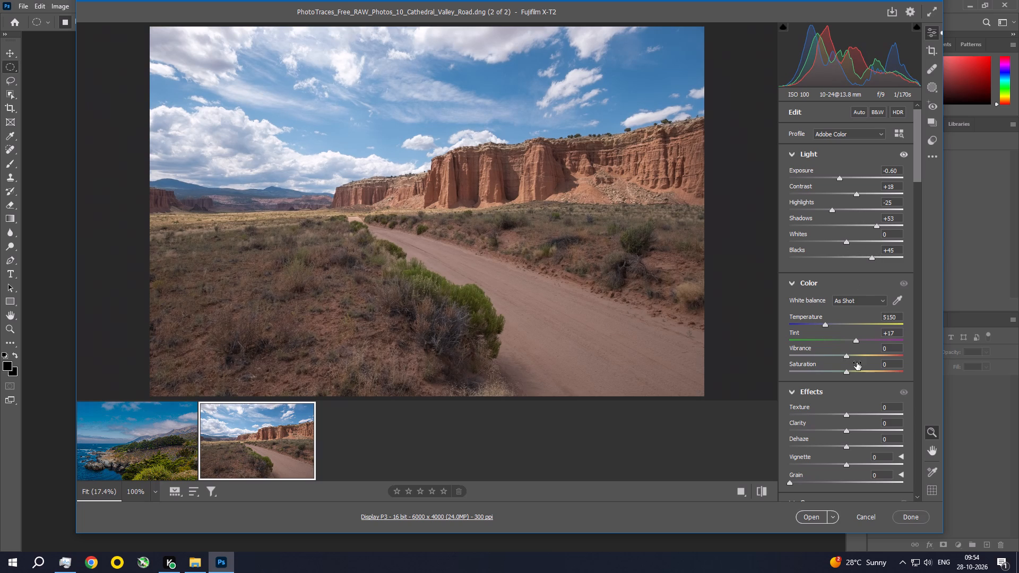
# Apply effects to the desert road photo with Texture at +40, Clarity at +10 and Dehaze at +7.
pyautogui.moveTo(917, 145); pyautogui.dragTo(916, 190)
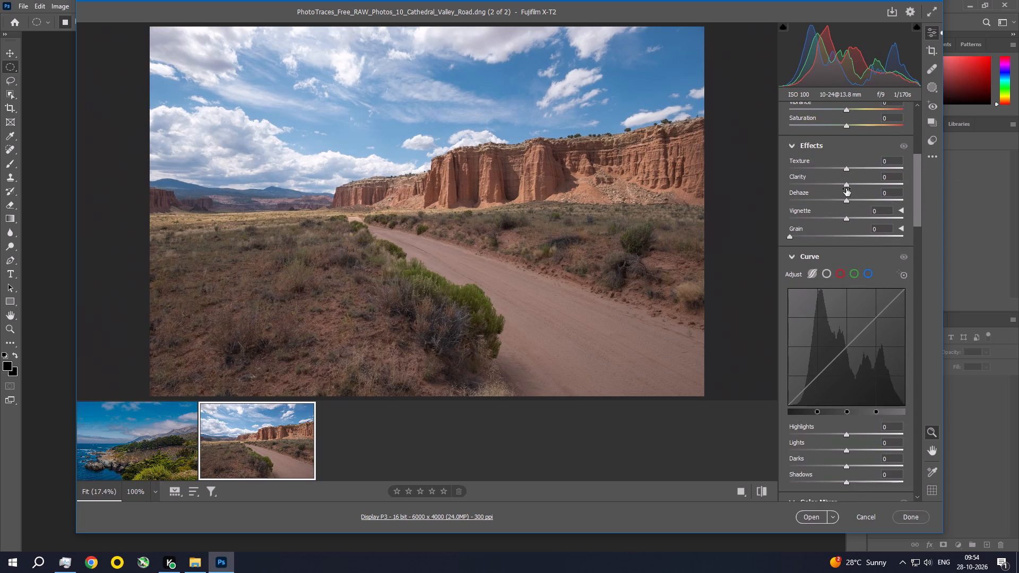
pyautogui.moveTo(848, 169); pyautogui.dragTo(866, 170)
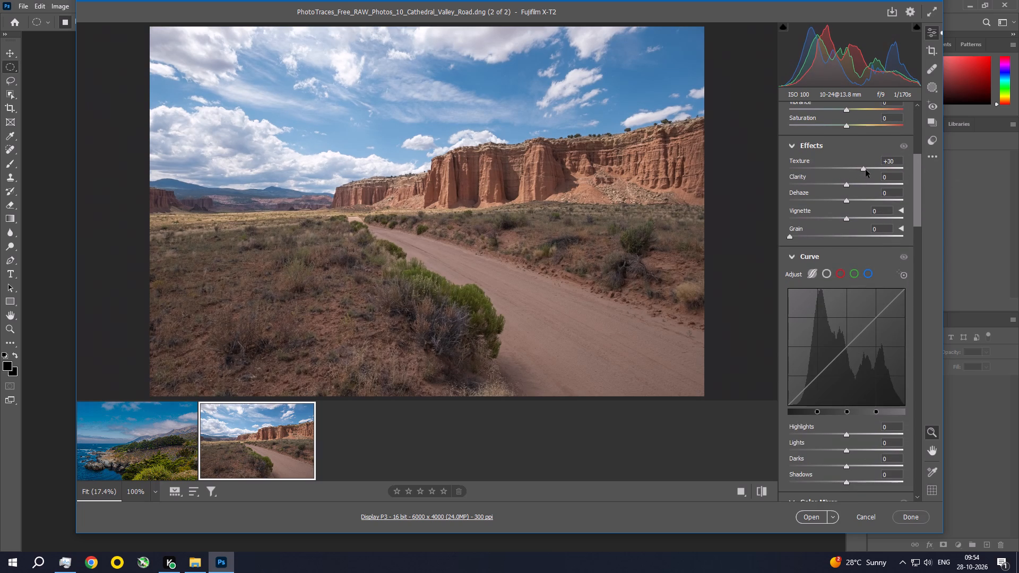
pyautogui.moveTo(866, 170); pyautogui.dragTo(869, 169)
pyautogui.moveTo(869, 169); pyautogui.dragTo(870, 169)
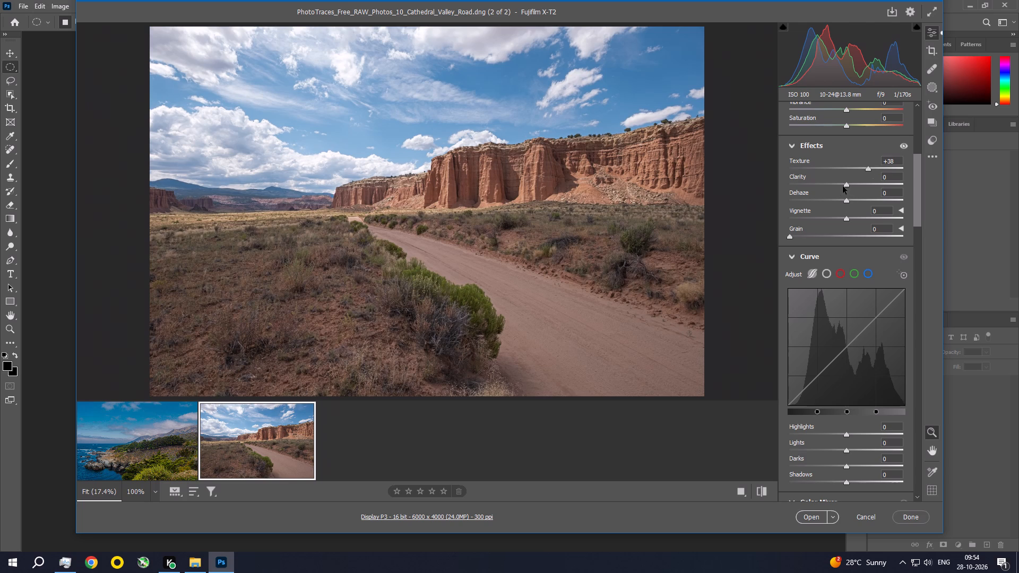
pyautogui.click(868, 169)
pyautogui.moveTo(848, 186); pyautogui.dragTo(853, 186)
pyautogui.click(847, 201)
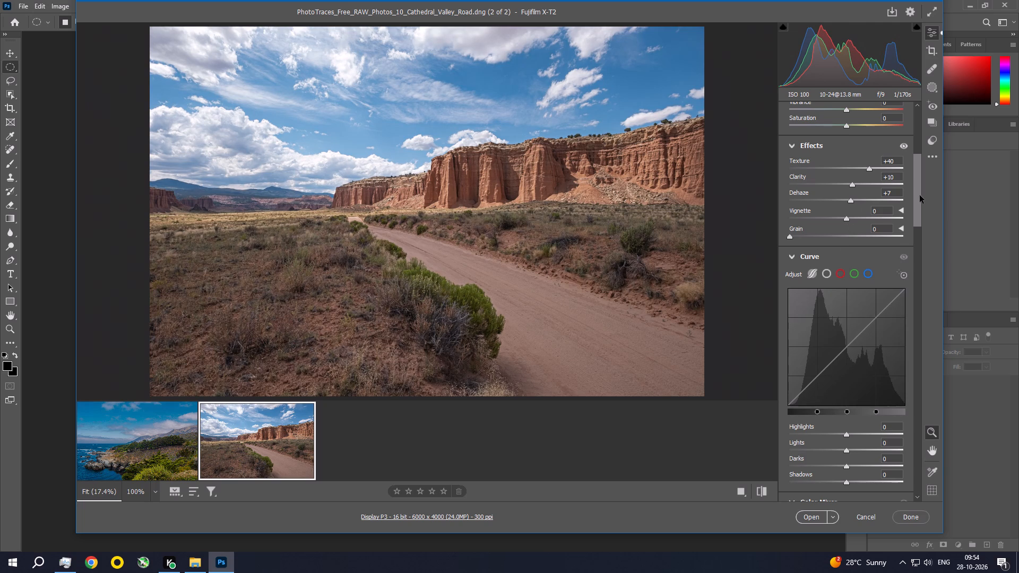
# Lower the parametric curve's Highlights to -36 and Lights to -22 for the desert road photo.
pyautogui.moveTo(918, 195); pyautogui.dragTo(916, 223)
pyautogui.moveTo(847, 276); pyautogui.dragTo(831, 278)
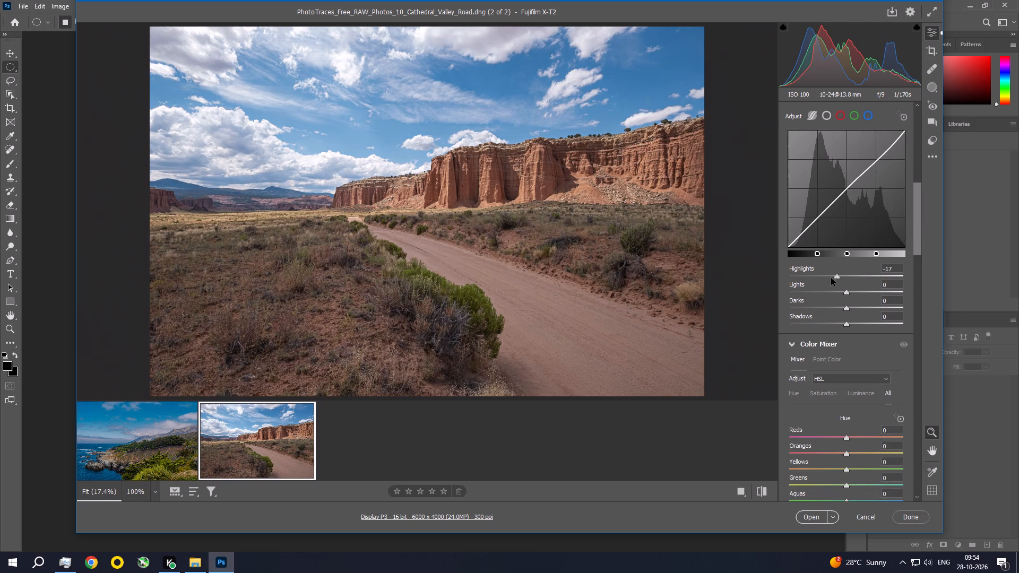
pyautogui.moveTo(831, 278); pyautogui.dragTo(826, 279)
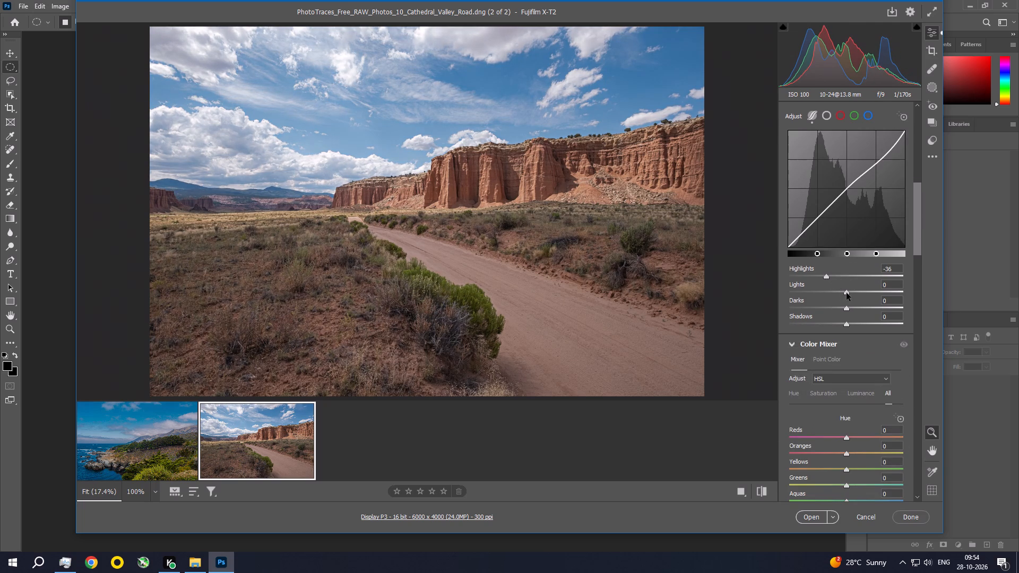
pyautogui.moveTo(847, 292); pyautogui.dragTo(834, 292)
# Shift the Yellows hue to -3 and the Oranges hue to -1 in the Color Mixer.
pyautogui.moveTo(916, 223); pyautogui.dragTo(916, 248)
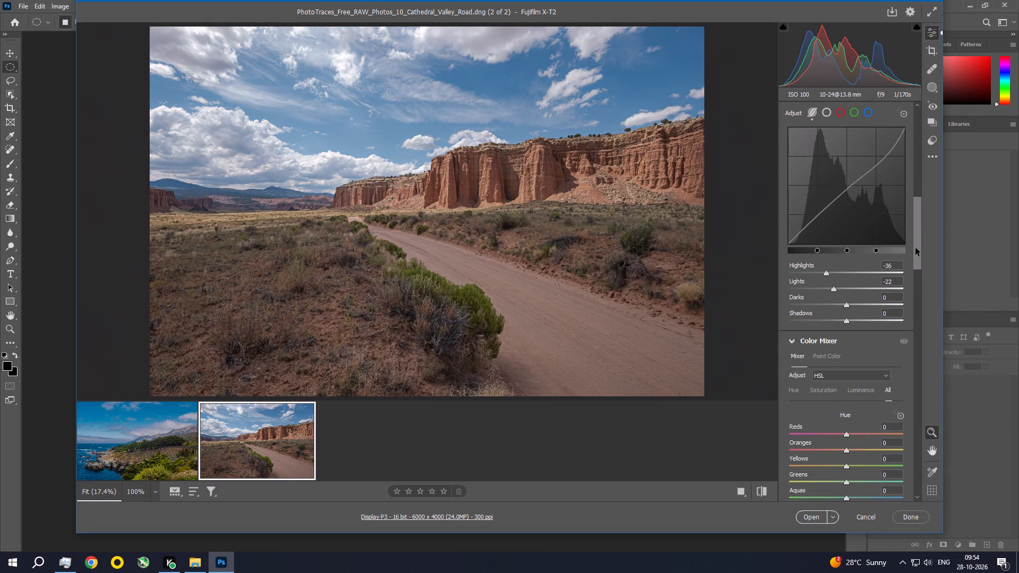
pyautogui.moveTo(916, 248); pyautogui.dragTo(916, 277)
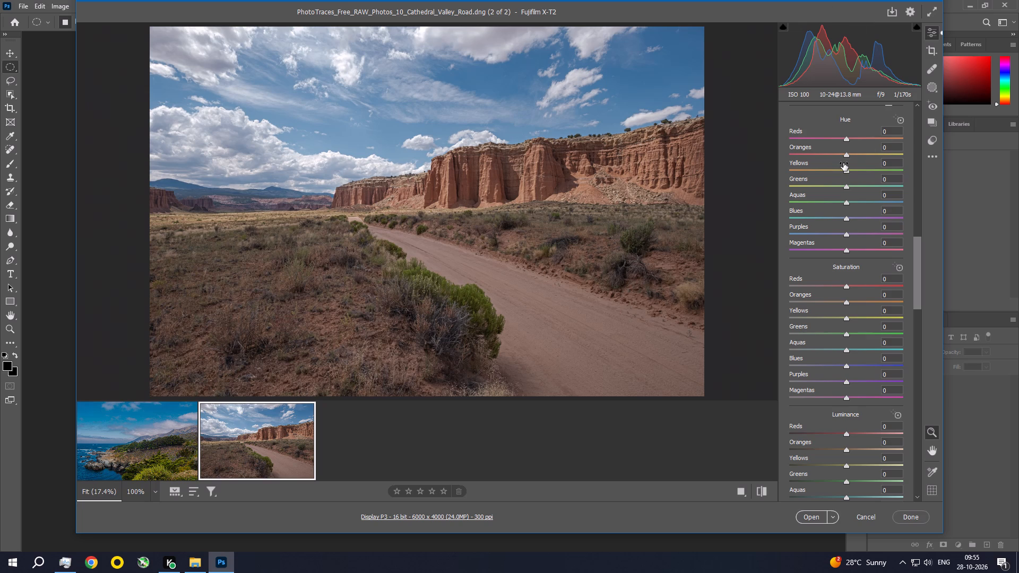
pyautogui.moveTo(848, 170); pyautogui.dragTo(868, 173)
pyautogui.moveTo(868, 173); pyautogui.dragTo(849, 175)
pyautogui.click(851, 159)
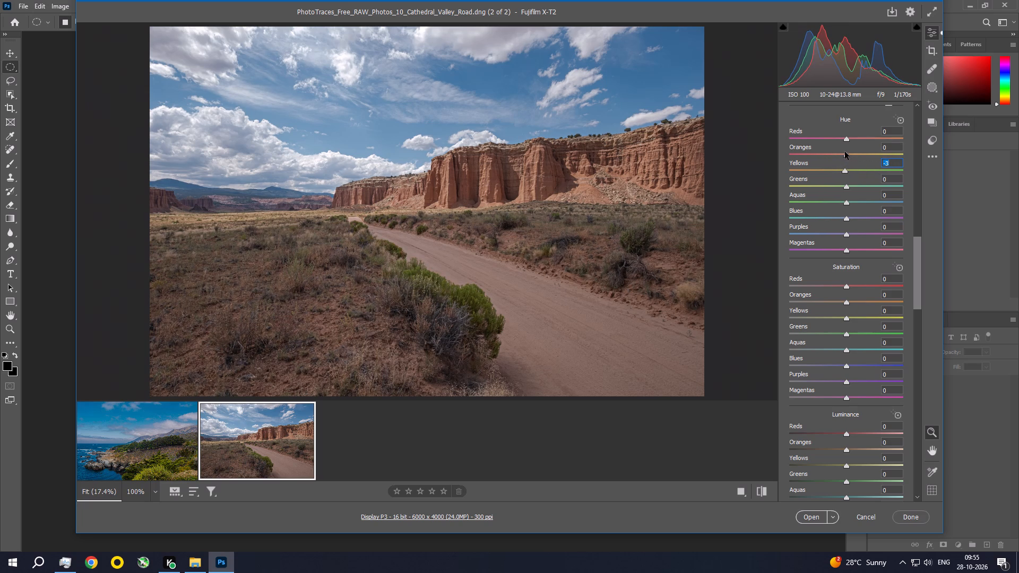
pyautogui.click(847, 154)
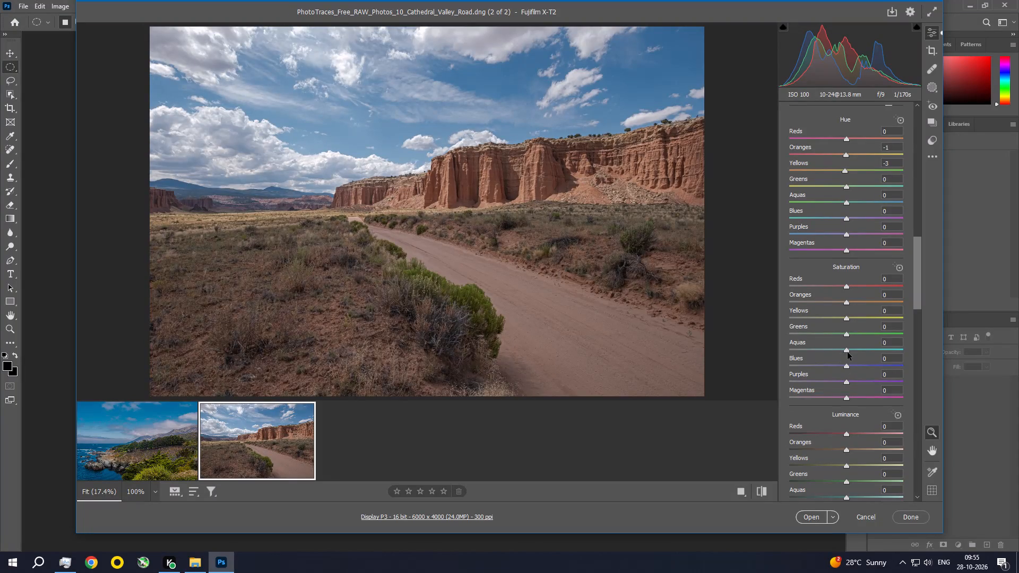
# Raise the desert road photo's Color Mixer saturation with Aquas at +32, Oranges at +21 and Blues at +50.
pyautogui.moveTo(848, 352); pyautogui.dragTo(867, 349)
pyautogui.moveTo(867, 349); pyautogui.dragTo(843, 345)
pyautogui.moveTo(843, 345); pyautogui.dragTo(866, 352)
pyautogui.moveTo(845, 304); pyautogui.dragTo(858, 308)
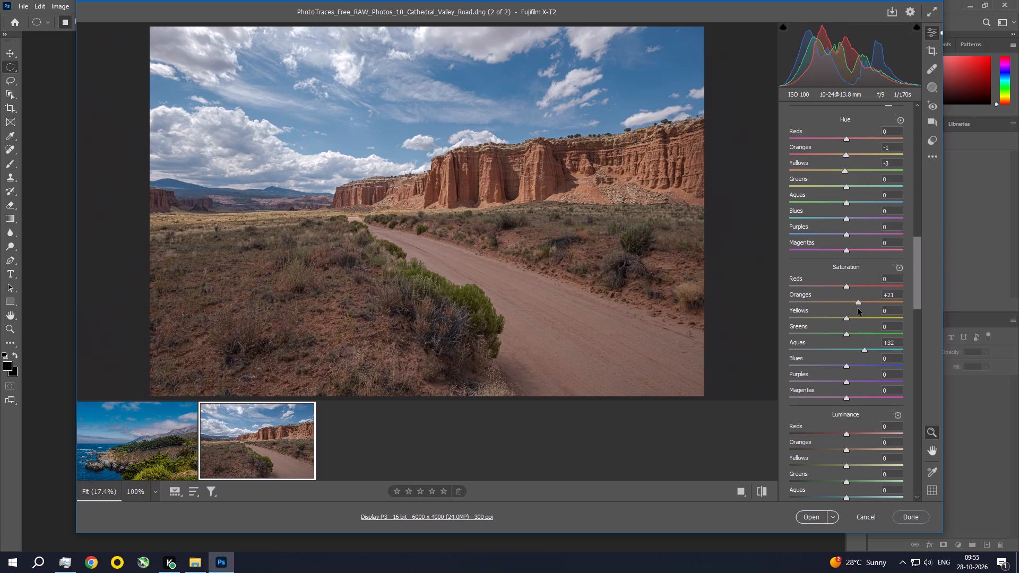
pyautogui.moveTo(858, 308); pyautogui.dragTo(859, 309)
pyautogui.moveTo(859, 309); pyautogui.dragTo(866, 315)
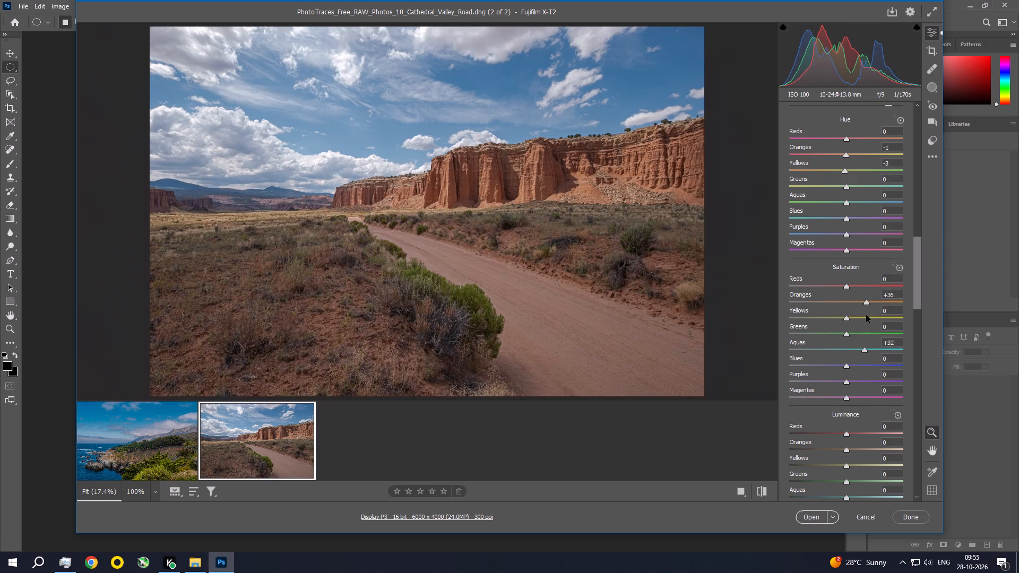
pyautogui.moveTo(866, 315); pyautogui.dragTo(858, 312)
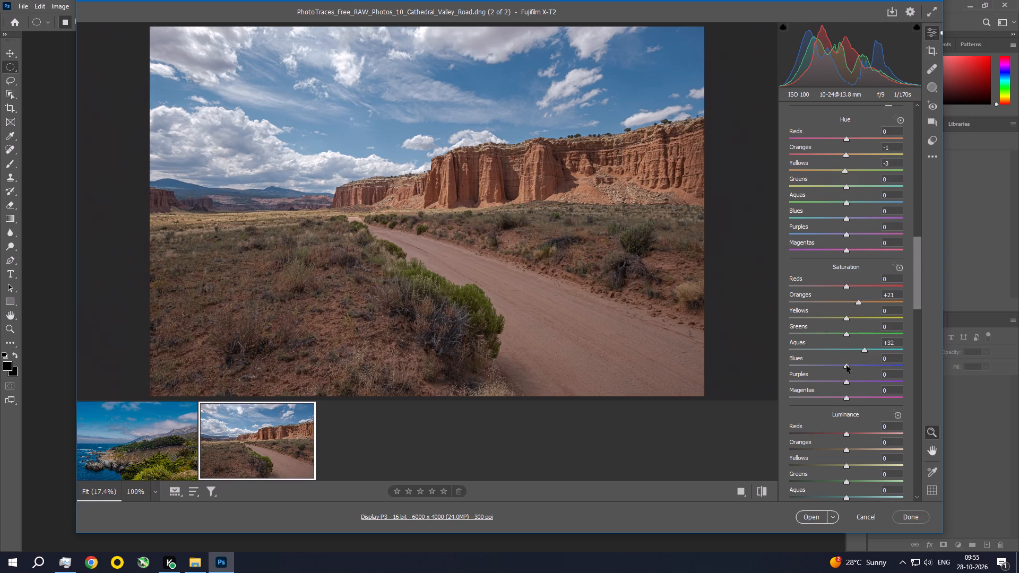
pyautogui.moveTo(847, 366); pyautogui.dragTo(793, 366)
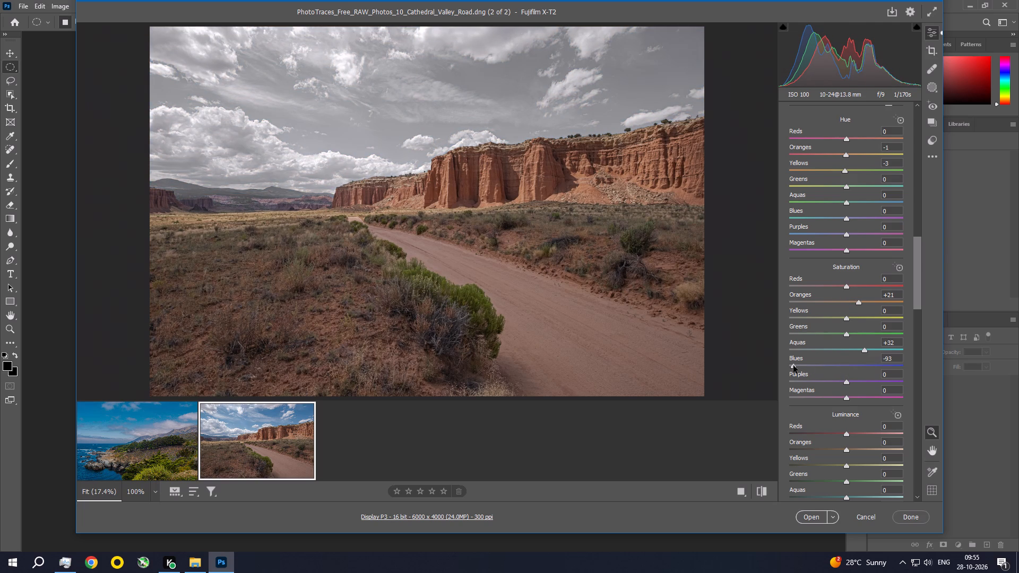
pyautogui.moveTo(793, 366); pyautogui.dragTo(873, 384)
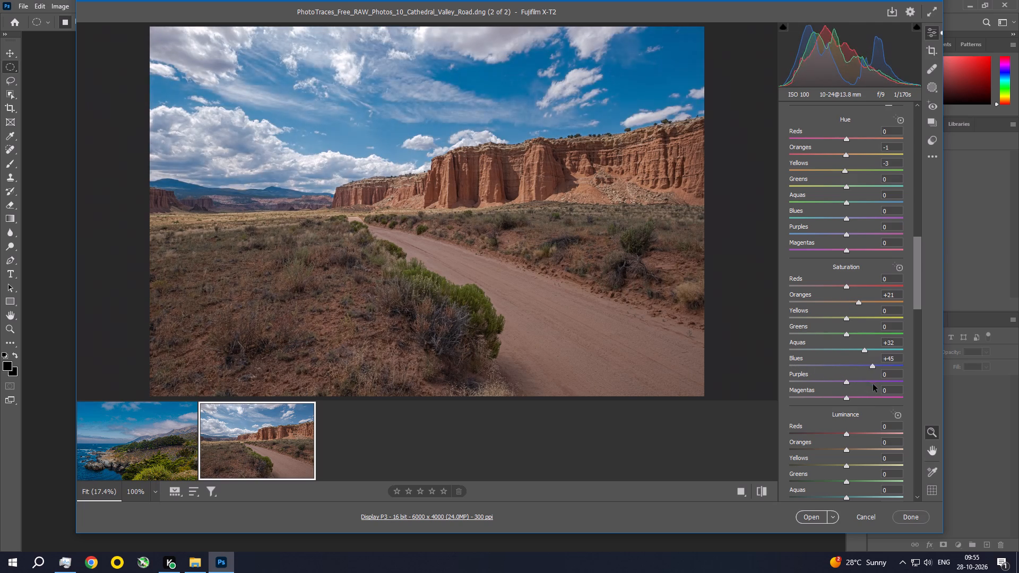
pyautogui.moveTo(873, 384); pyautogui.dragTo(887, 387)
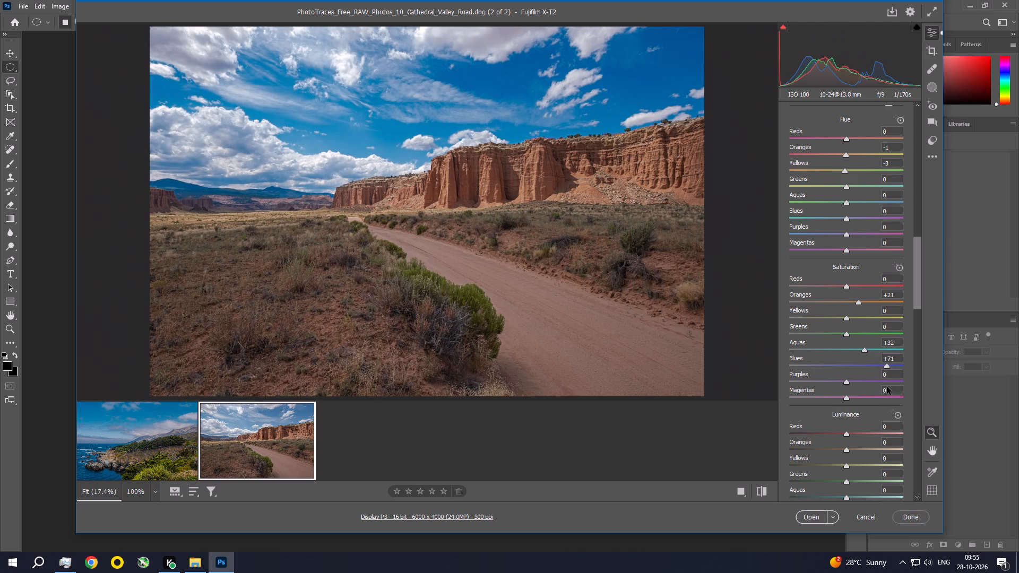
pyautogui.moveTo(887, 387); pyautogui.dragTo(873, 380)
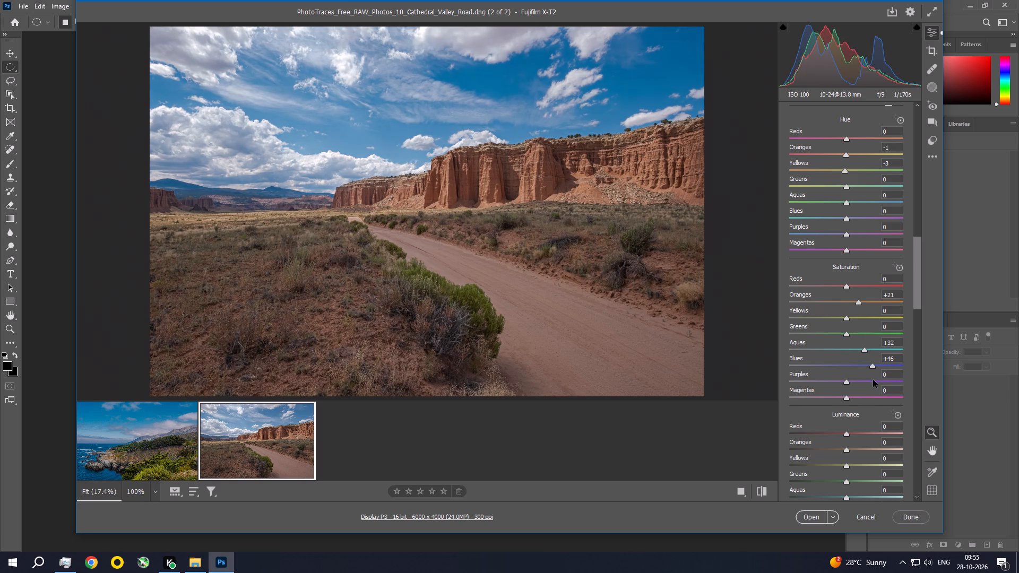
pyautogui.moveTo(873, 380); pyautogui.dragTo(875, 380)
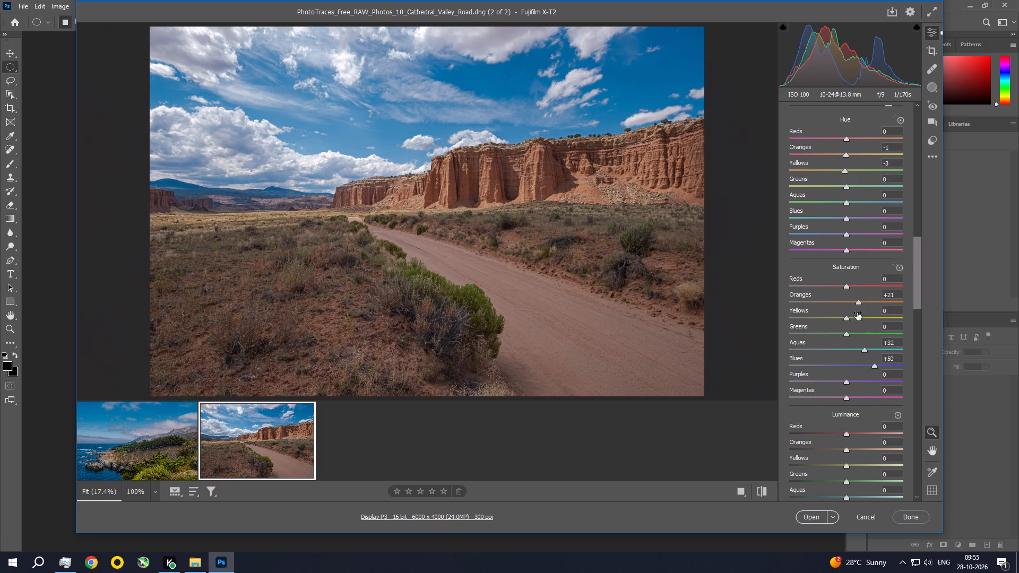
# Shift the Blues hue to +12 and the Yellows hue to +24 in the Color Mixer.
pyautogui.moveTo(845, 219); pyautogui.dragTo(821, 216)
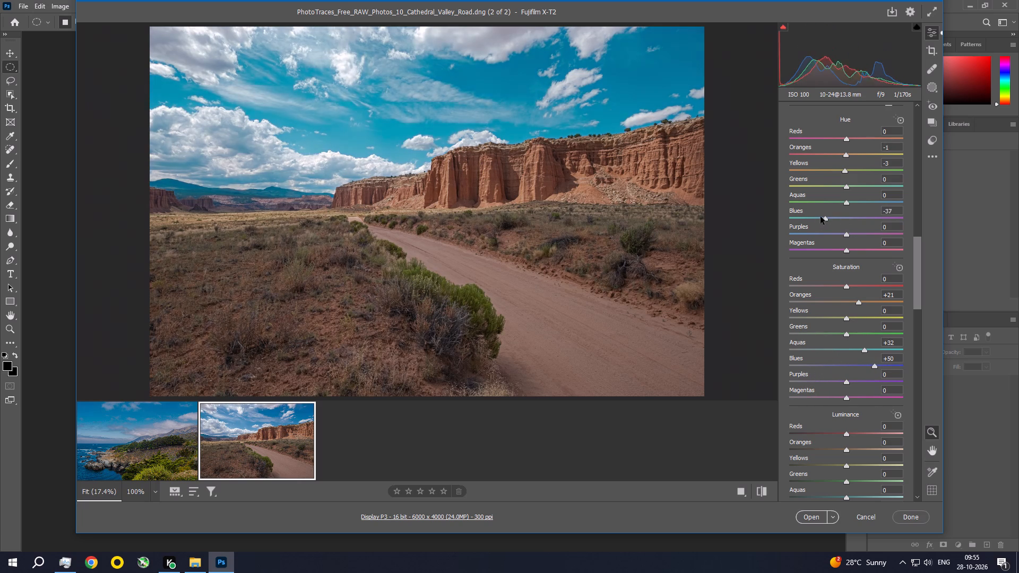
pyautogui.moveTo(821, 216); pyautogui.dragTo(851, 214)
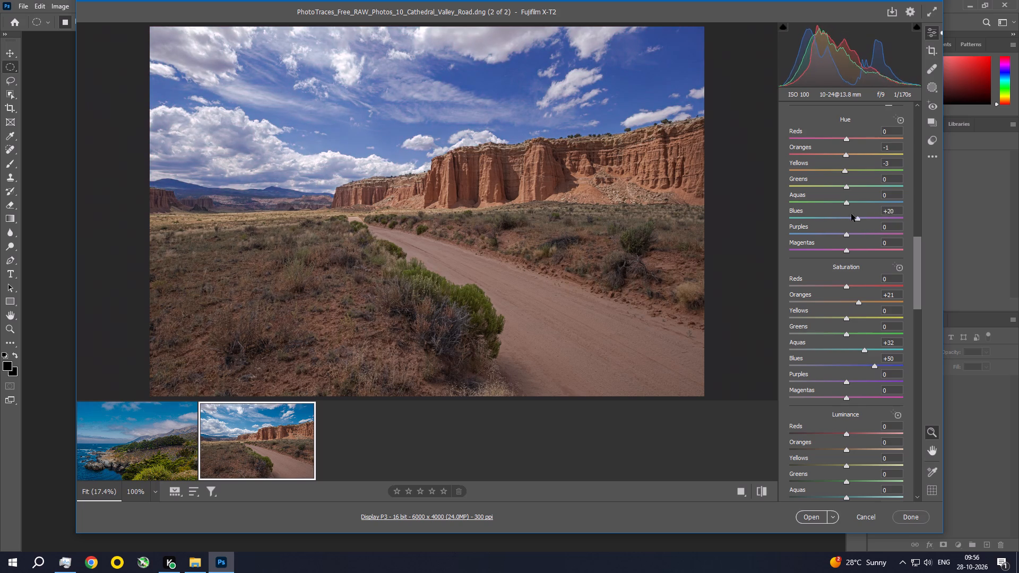
pyautogui.moveTo(851, 214); pyautogui.dragTo(852, 215)
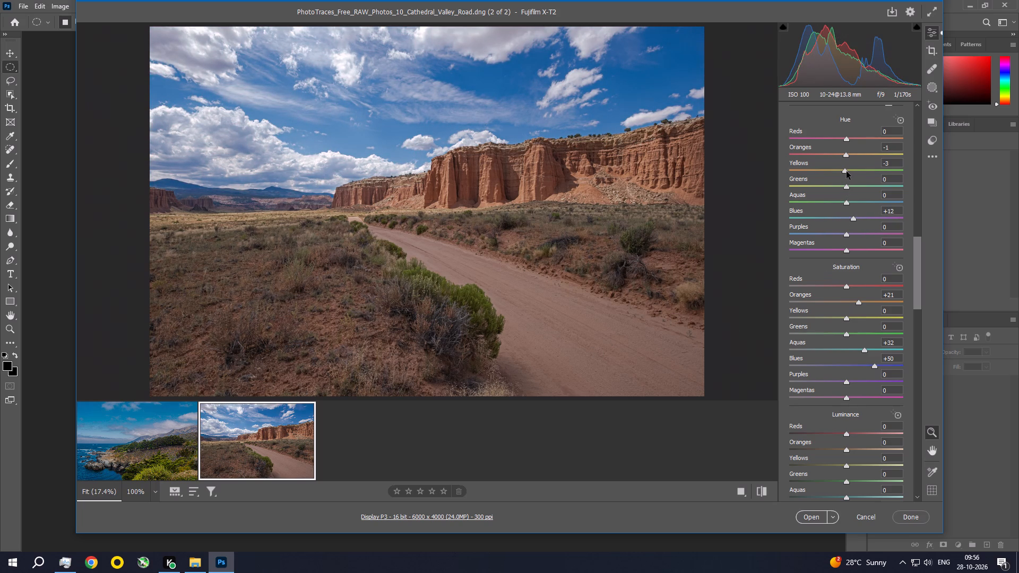
pyautogui.moveTo(847, 171); pyautogui.dragTo(868, 177)
pyautogui.moveTo(868, 177); pyautogui.dragTo(809, 176)
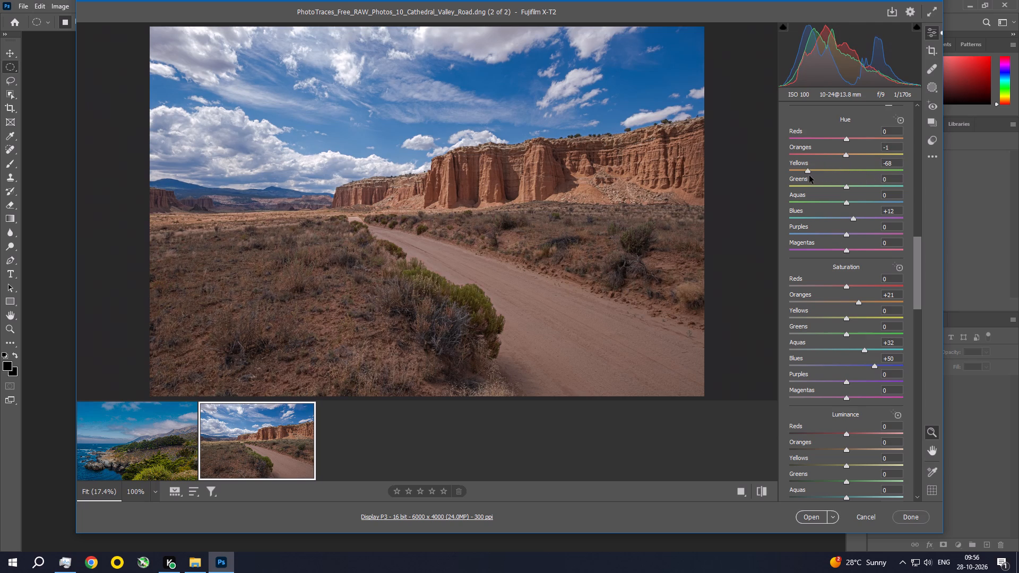
pyautogui.moveTo(809, 176); pyautogui.dragTo(857, 179)
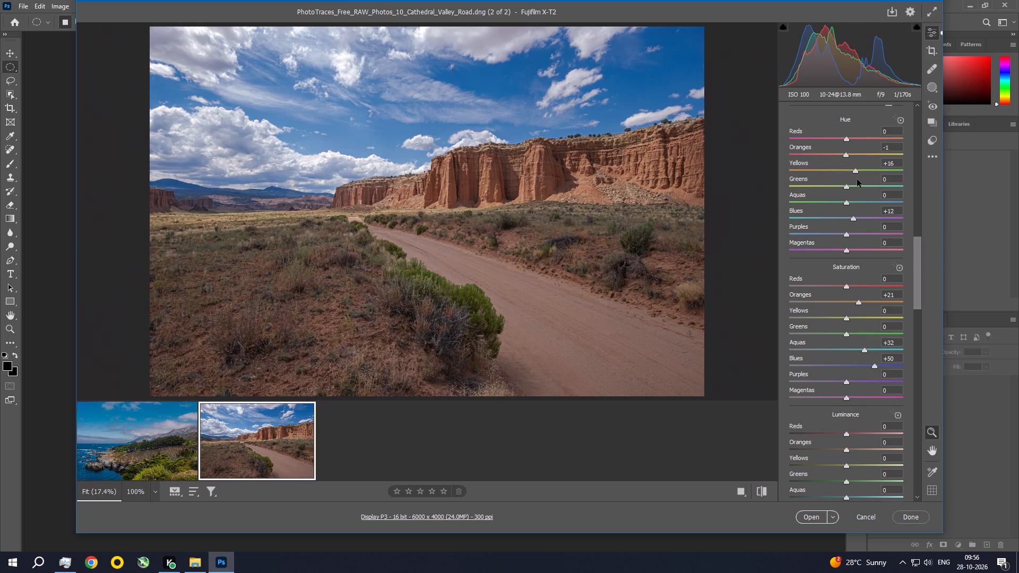
pyautogui.moveTo(857, 179); pyautogui.dragTo(845, 180)
pyautogui.moveTo(845, 180); pyautogui.dragTo(812, 178)
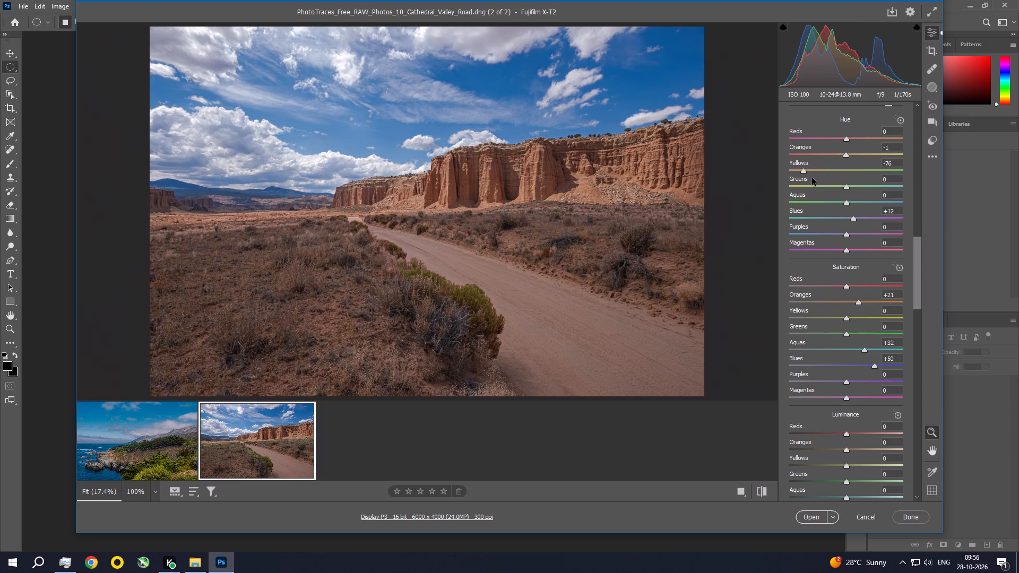
pyautogui.moveTo(812, 178); pyautogui.dragTo(860, 178)
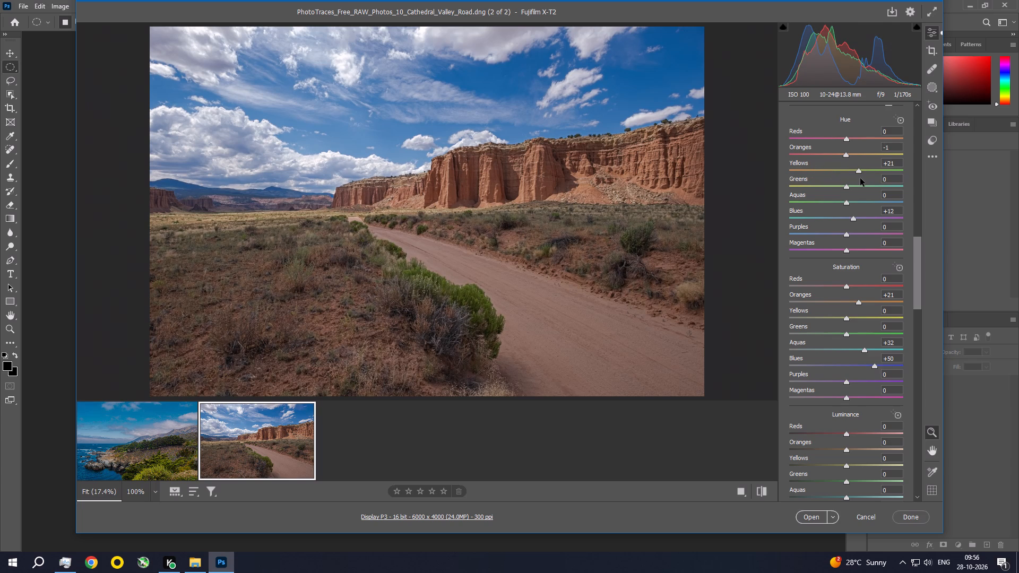
pyautogui.moveTo(860, 178); pyautogui.dragTo(862, 176)
# Try warmer and cooler Oranges hue shifts in the Color Mixer and set the Oranges hue to 0.
pyautogui.moveTo(845, 154); pyautogui.dragTo(846, 154)
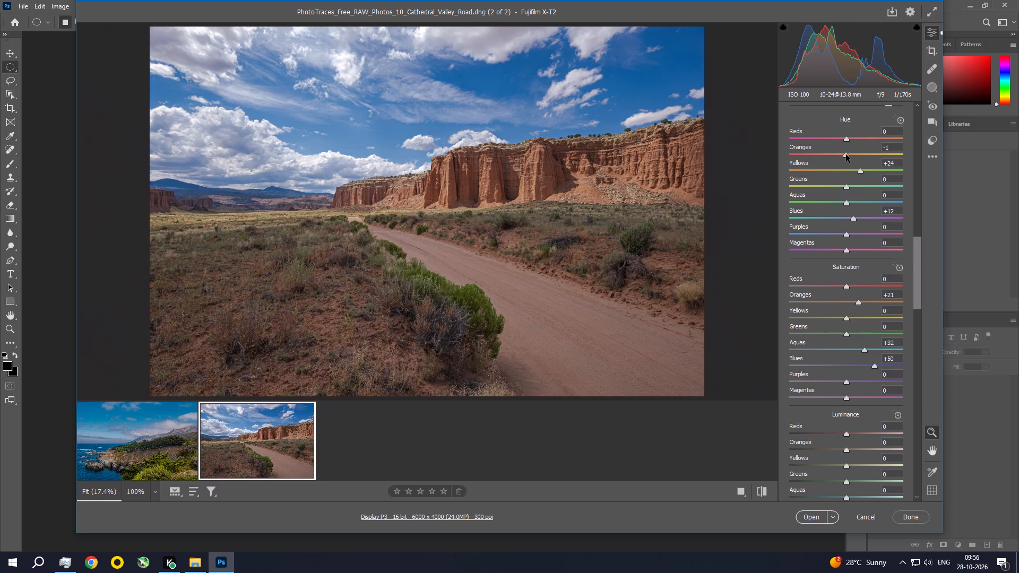
pyautogui.moveTo(846, 154); pyautogui.dragTo(854, 166)
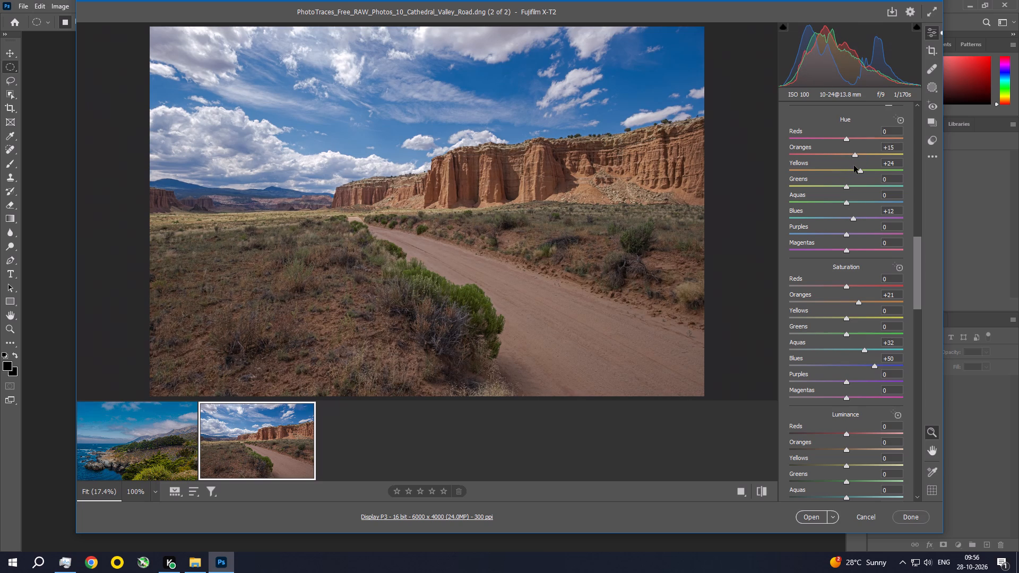
pyautogui.moveTo(854, 166); pyautogui.dragTo(843, 165)
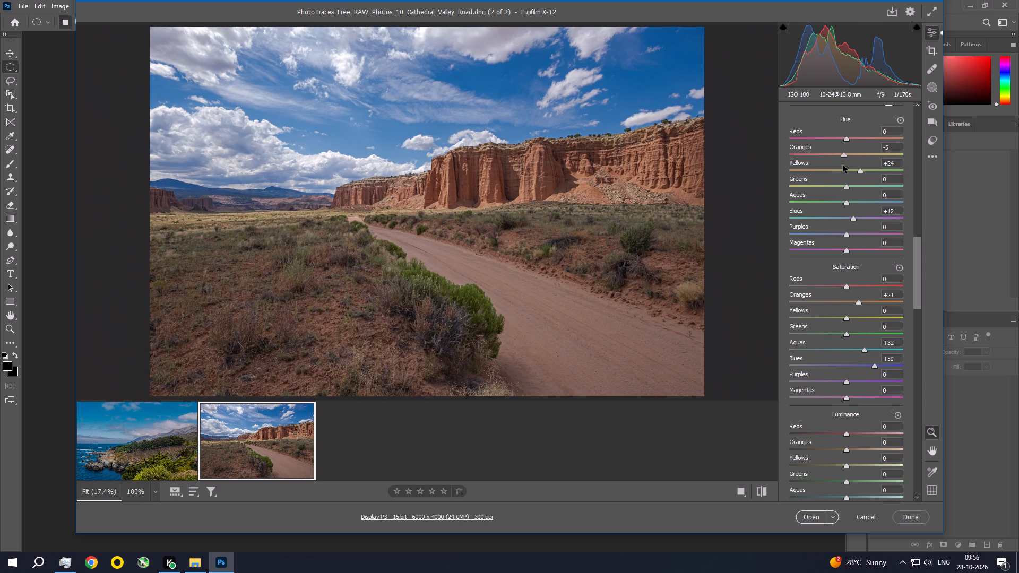
pyautogui.moveTo(843, 165); pyautogui.dragTo(839, 165)
pyautogui.moveTo(839, 165); pyautogui.dragTo(845, 168)
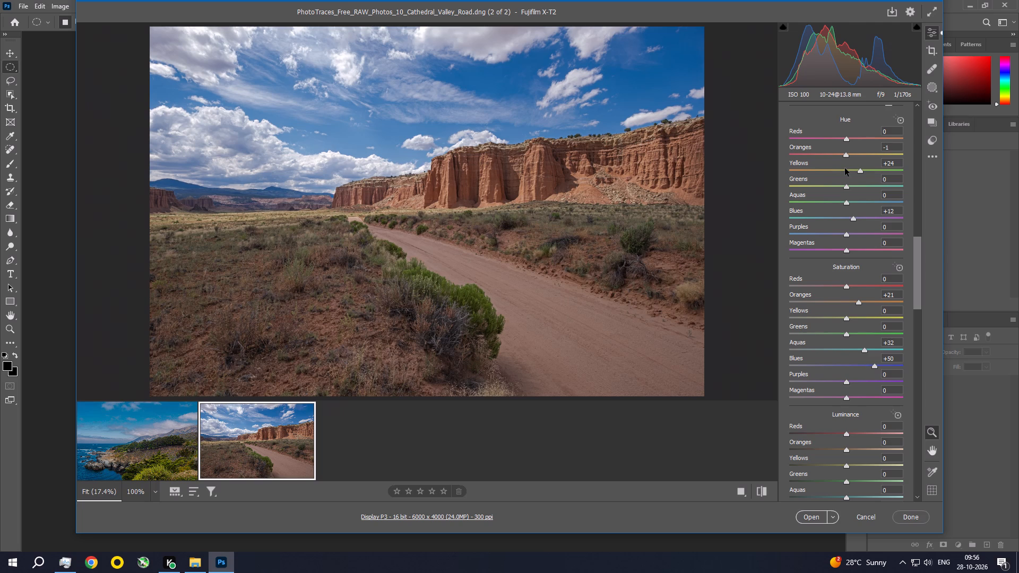
pyautogui.moveTo(845, 168); pyautogui.dragTo(845, 169)
# Brighten the desert road photo's colors with Color Mixer luminance at +32 for Oranges and +10 for Blues.
pyautogui.moveTo(918, 255); pyautogui.dragTo(912, 302)
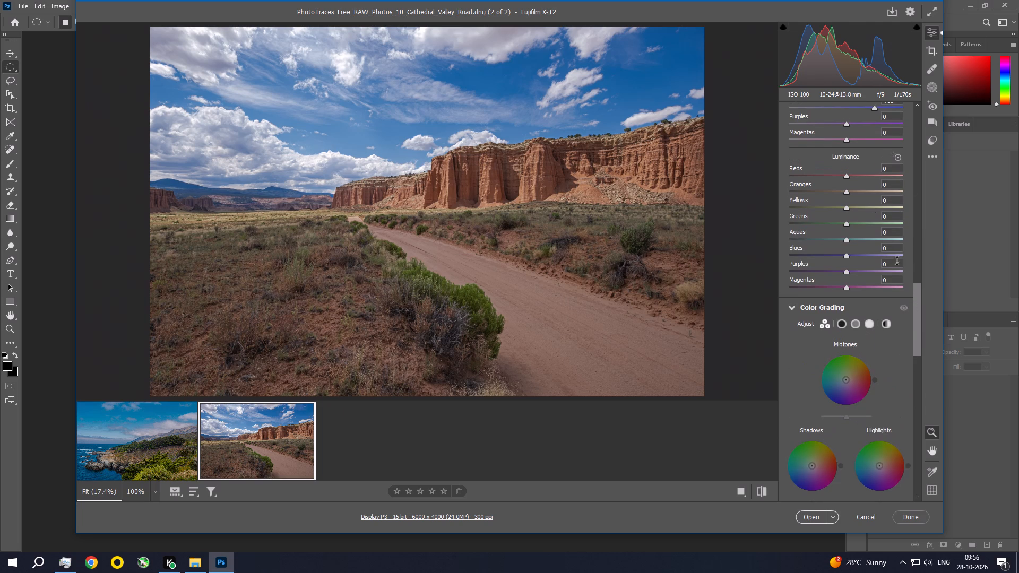
pyautogui.moveTo(847, 190); pyautogui.dragTo(872, 202)
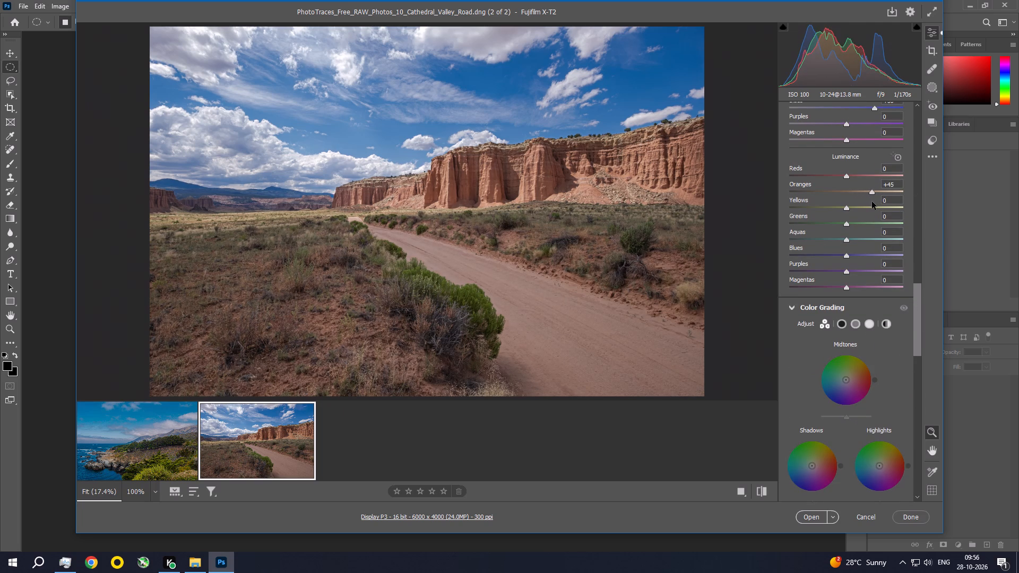
pyautogui.moveTo(872, 202); pyautogui.dragTo(848, 200)
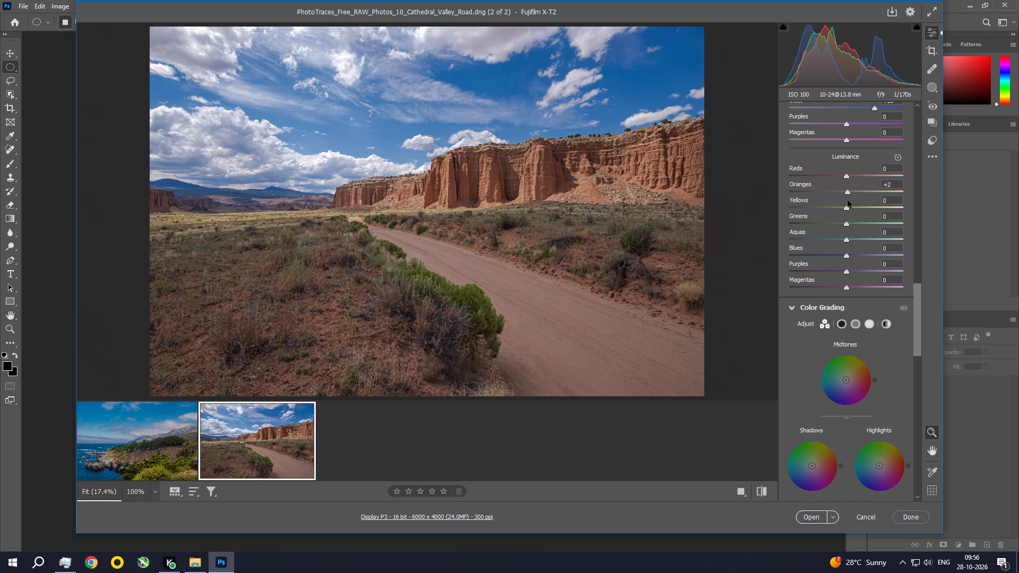
pyautogui.moveTo(848, 200); pyautogui.dragTo(868, 200)
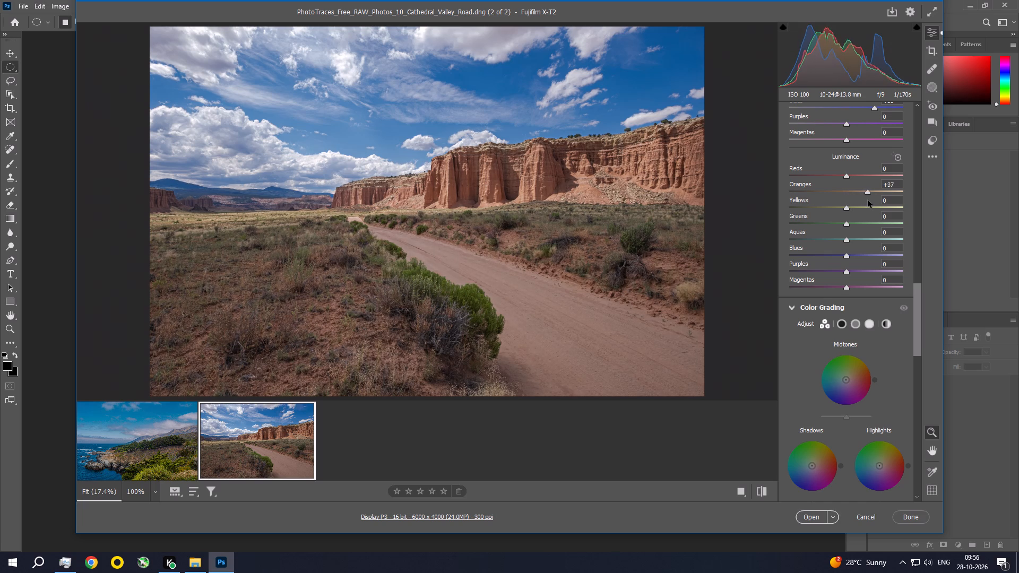
pyautogui.moveTo(868, 200); pyautogui.dragTo(858, 201)
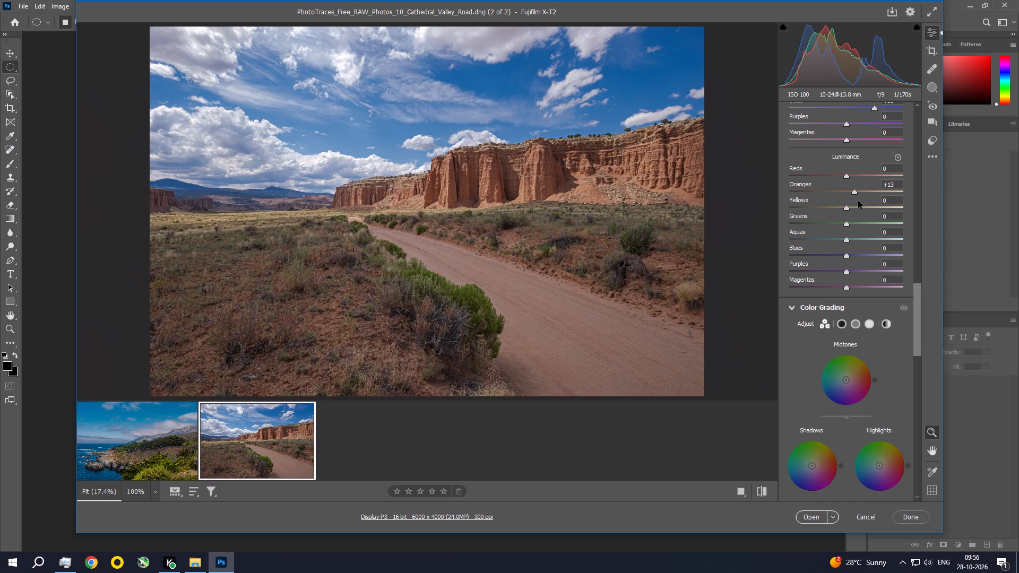
pyautogui.moveTo(858, 201); pyautogui.dragTo(865, 201)
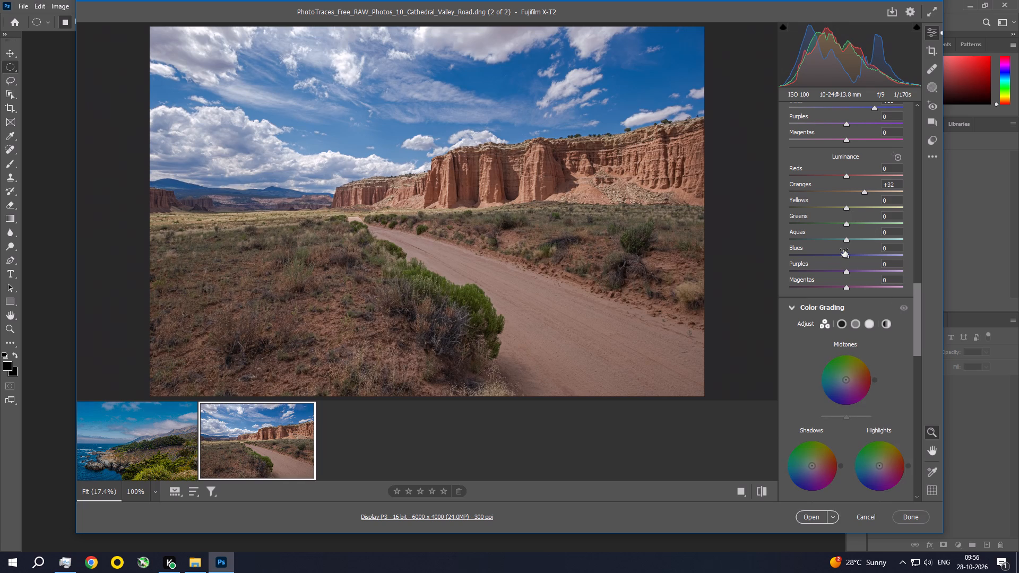
pyautogui.moveTo(847, 256); pyautogui.dragTo(872, 257)
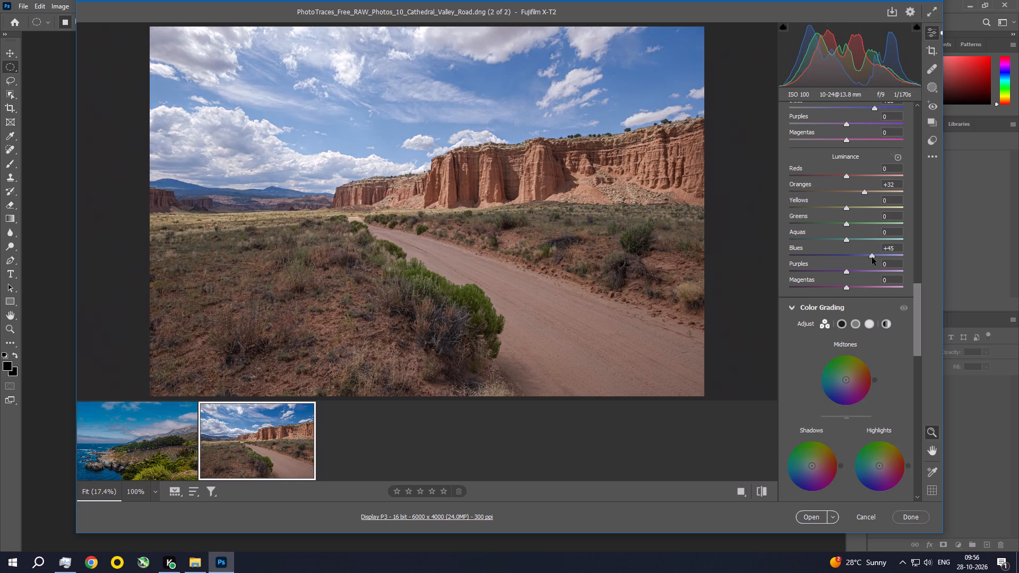
pyautogui.moveTo(872, 257); pyautogui.dragTo(827, 249)
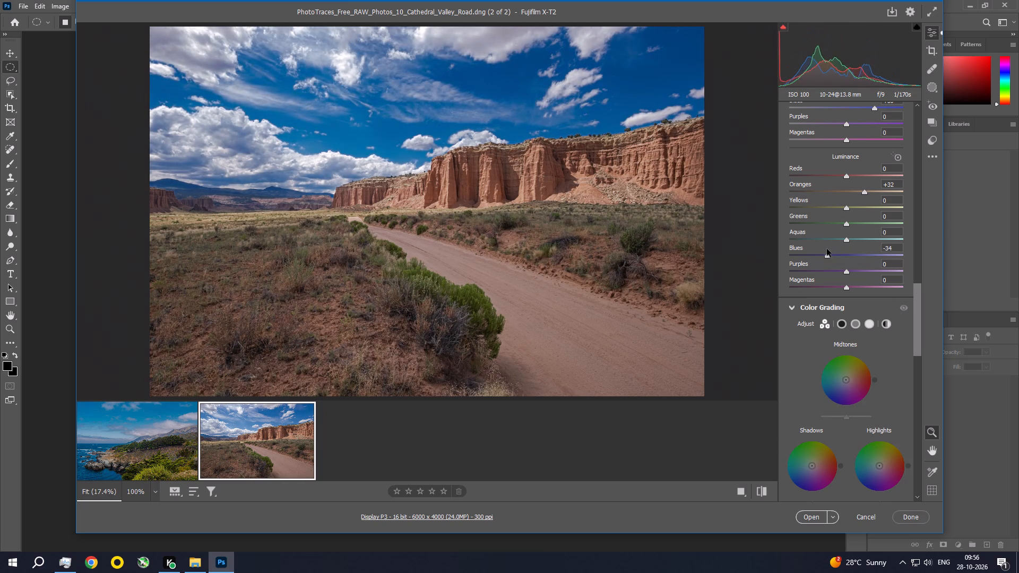
pyautogui.moveTo(827, 249); pyautogui.dragTo(852, 251)
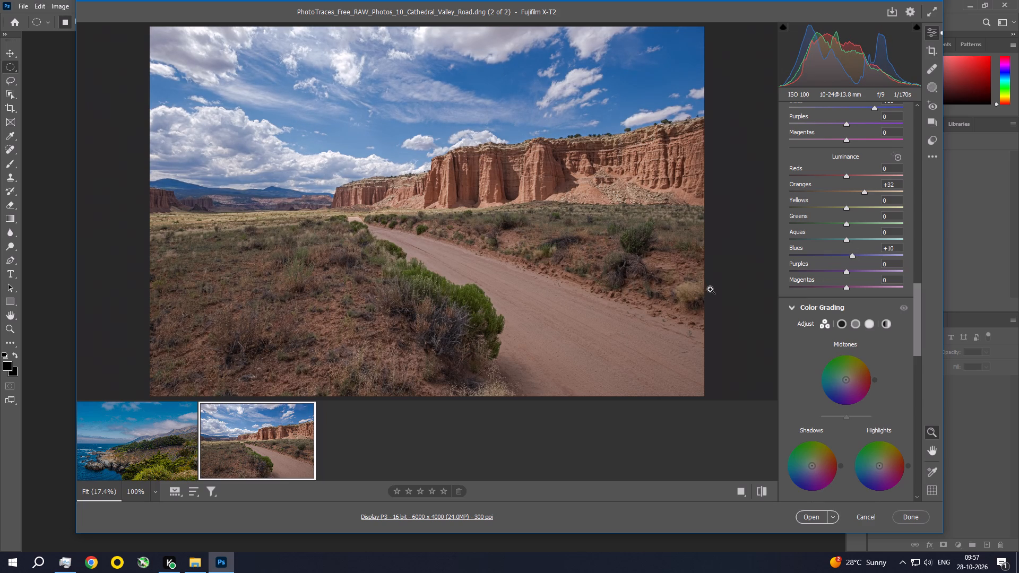
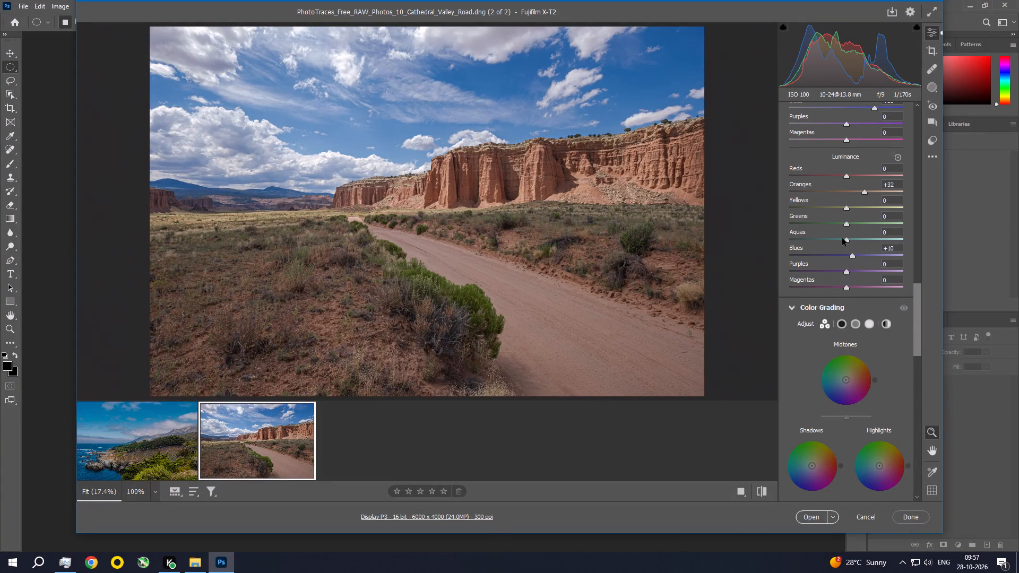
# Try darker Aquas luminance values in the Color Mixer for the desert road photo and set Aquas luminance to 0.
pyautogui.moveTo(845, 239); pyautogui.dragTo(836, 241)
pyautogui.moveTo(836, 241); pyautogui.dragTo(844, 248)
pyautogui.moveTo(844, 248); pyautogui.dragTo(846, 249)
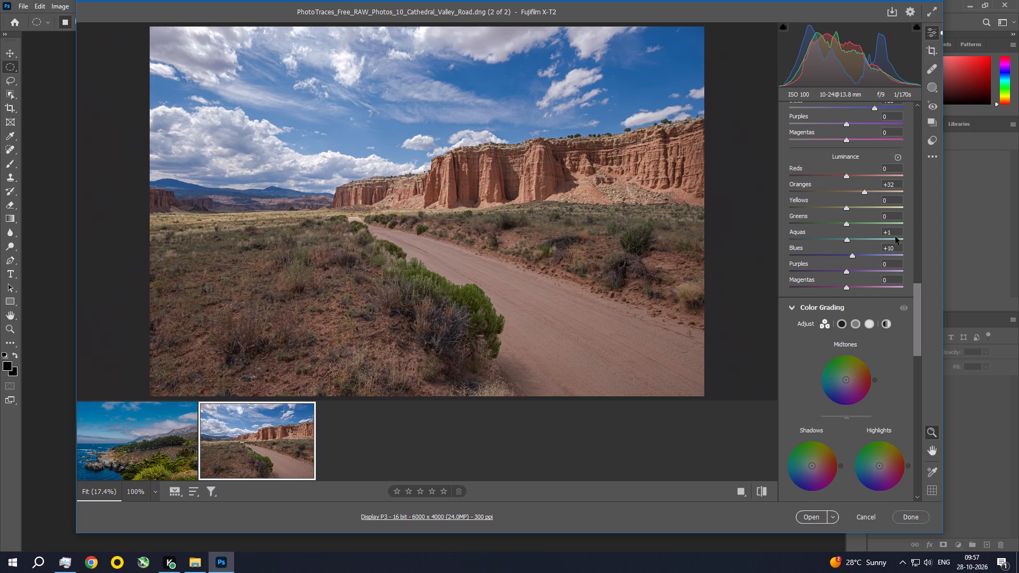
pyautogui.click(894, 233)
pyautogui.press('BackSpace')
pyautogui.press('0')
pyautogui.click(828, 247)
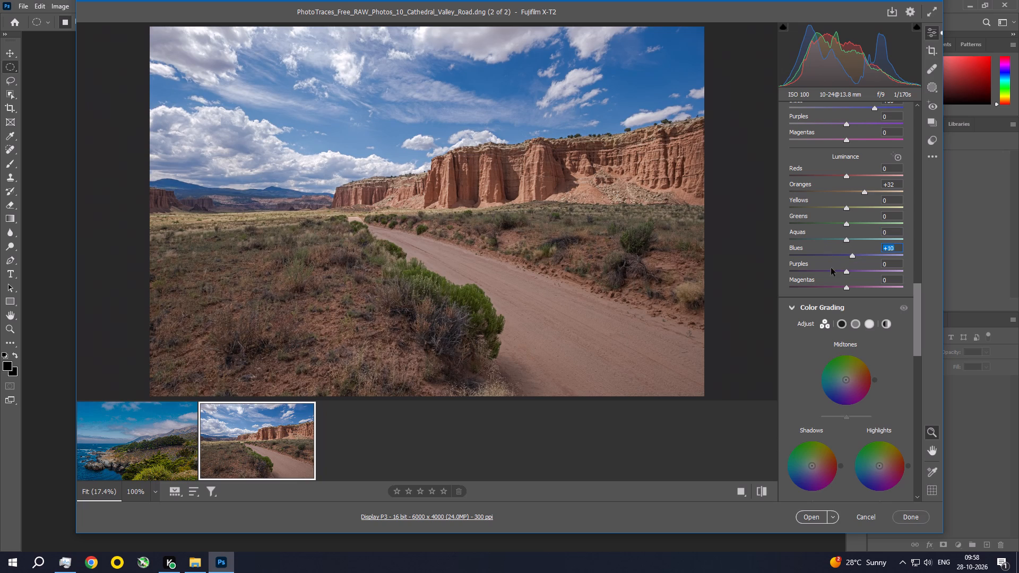
# Select both the Big Sur and Cathedral Valley Road photos in Camera Raw and open them as Photoshop documents.
pyautogui.moveTo(919, 311); pyautogui.dragTo(914, 370)
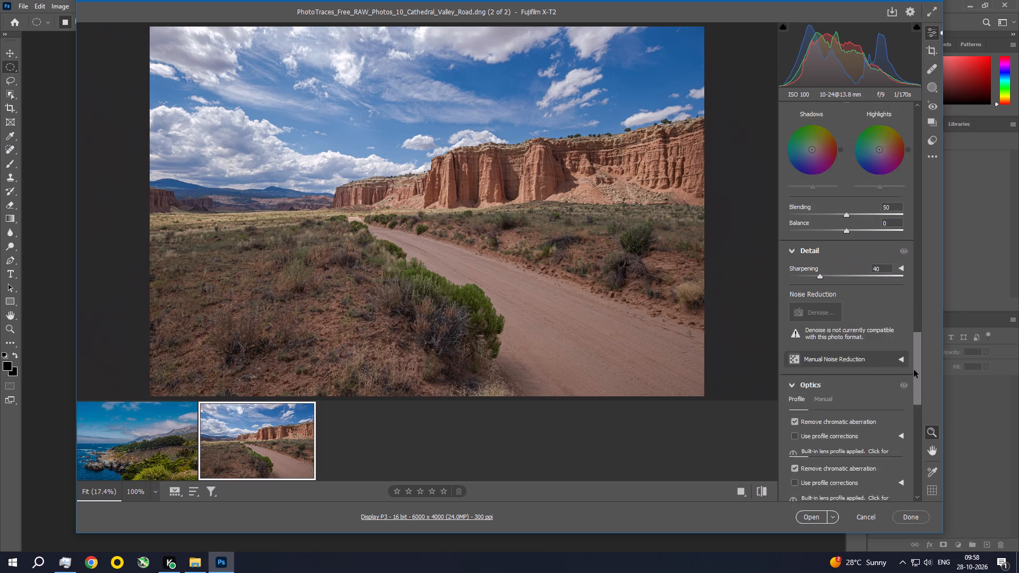
pyautogui.moveTo(914, 370); pyautogui.dragTo(914, 372)
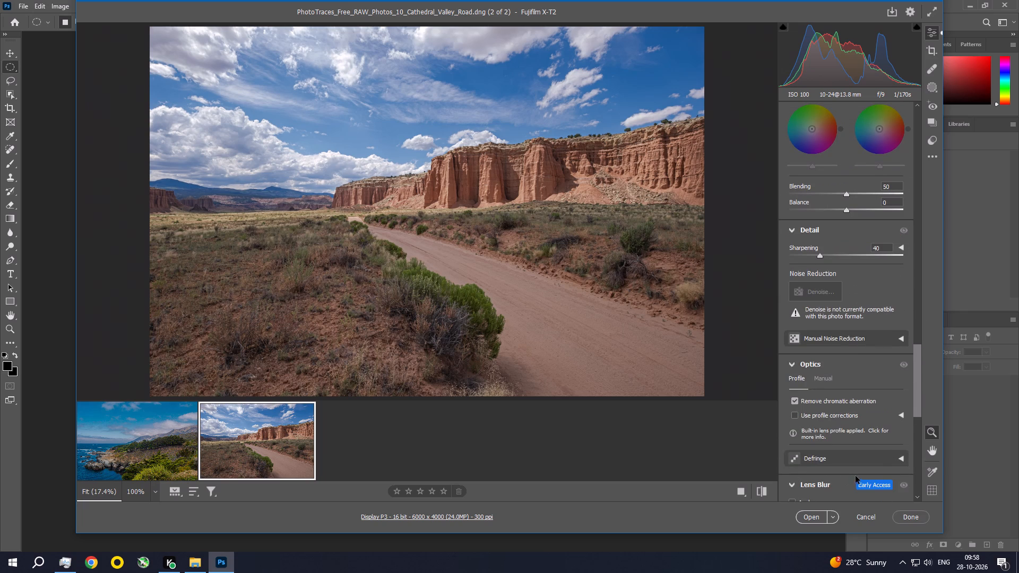
pyautogui.hotkey('ctrl', 'a')
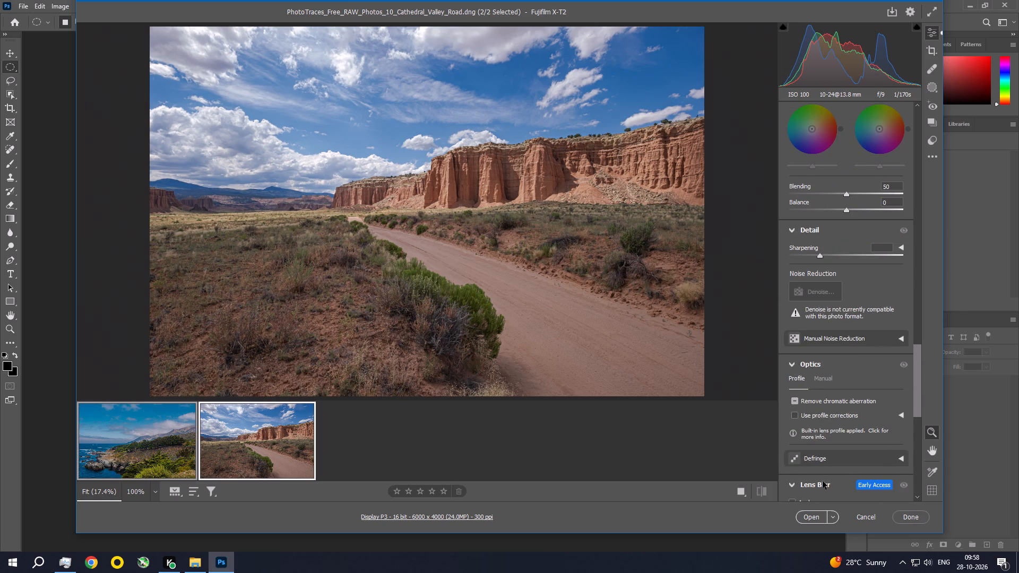
pyautogui.click(812, 517)
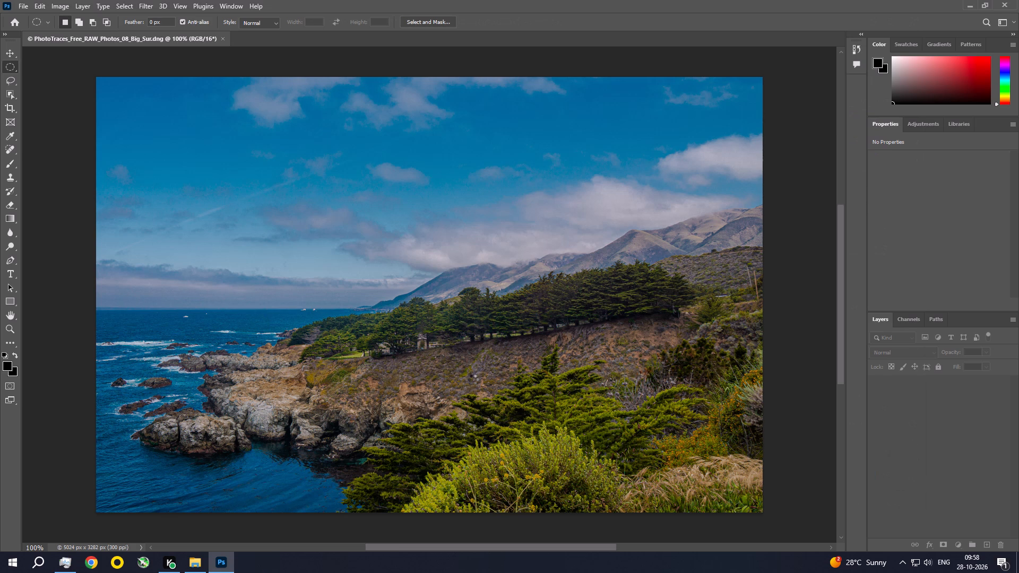
# Examine the rocky coast and hillside of the opened Big Sur photo up close, ending at the full-image view.
pyautogui.hotkey('ctrl', 'space')
pyautogui.hotkey('ctrl', 'space')
pyautogui.hotkey('ctrl', 'space')
pyautogui.hotkey('ctrl', 'space')
pyautogui.hotkey('ctrl', 'space')
pyautogui.hotkey('ctrl', 'space')
pyautogui.hotkey('ctrl', 'space')
pyautogui.hotkey('ctrl', 'space')
pyautogui.hotkey('ctrl', 'space')
pyautogui.hotkey('ctrl', 'space')
pyautogui.hotkey('ctrl', 'space')
pyautogui.hotkey('ctrl', 'space')
pyautogui.hotkey('ctrl', 'space')
pyautogui.hotkey('ctrl', 'space')
pyautogui.hotkey('ctrl', 'space')
pyautogui.hotkey('ctrl', 'space')
pyautogui.hotkey('ctrl', 'space')
pyautogui.hotkey('ctrl', 'space')
pyautogui.hotkey('ctrl', 'space')
pyautogui.hotkey('ctrl', 'space')
pyautogui.keyDown('ctrl'); pyautogui.doubleClick(498, 341); pyautogui.keyUp('ctrl')
pyautogui.click(171, 38)
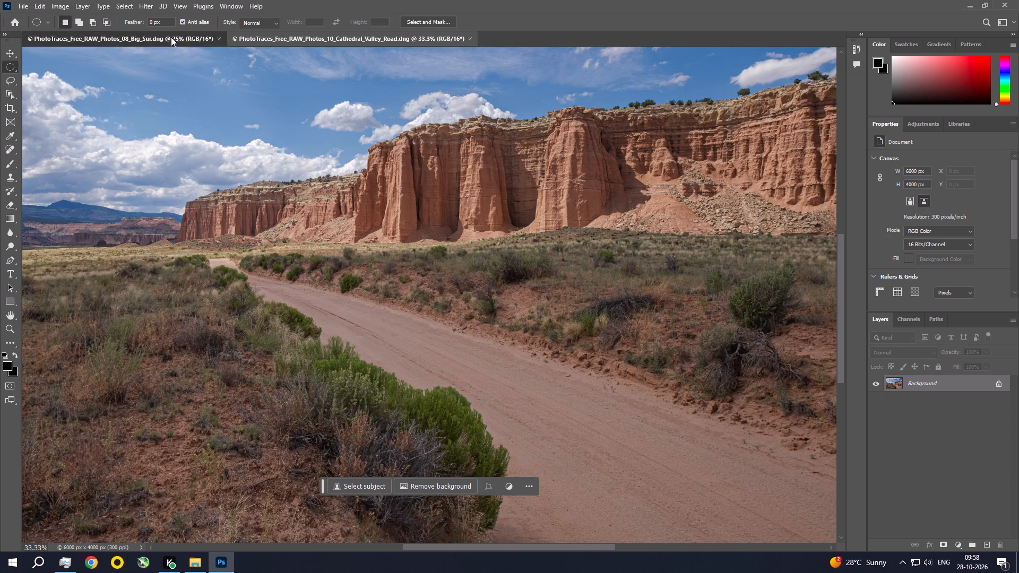
pyautogui.hotkey('ctrl', 'space')
pyautogui.hotkey('ctrl', 'space')
pyautogui.hotkey('ctrl', 'space')
pyautogui.hotkey('ctrl', 'space')
pyautogui.hotkey('ctrl', 'space')
pyautogui.hotkey('ctrl', 'space')
pyautogui.hotkey('ctrl', 'space')
pyautogui.hotkey('ctrl', 'space')
pyautogui.hotkey('ctrl', 'space')
pyautogui.hotkey('ctrl', 'space')
pyautogui.hotkey('ctrl', 'space')
pyautogui.hotkey('ctrl', 'space')
pyautogui.hotkey('ctrl', 'space')
pyautogui.hotkey('ctrl', 'space')
pyautogui.hotkey('ctrl', 'space')
pyautogui.hotkey('ctrl', 'space')
pyautogui.hotkey('ctrl', 'space')
pyautogui.hotkey('ctrl', 'space')
pyautogui.hotkey('ctrl', 'space')
pyautogui.hotkey('ctrl', 'space')
pyautogui.keyDown('ctrl'); pyautogui.click(475, 318); pyautogui.keyUp('ctrl')
pyautogui.keyDown('ctrl'); pyautogui.tripleClick(475, 318); pyautogui.keyUp('ctrl')
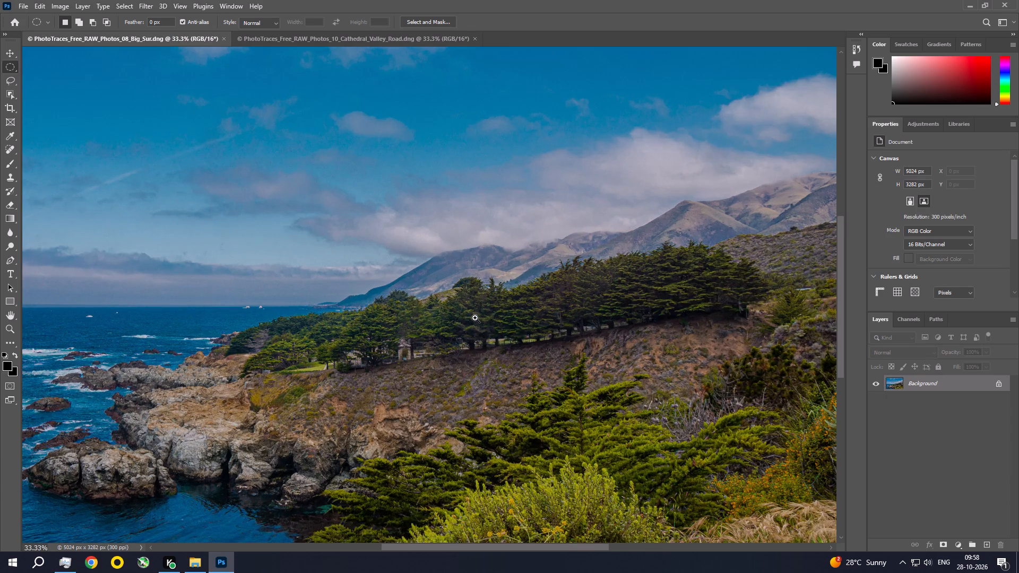
pyautogui.moveTo(349, 393); pyautogui.dragTo(684, 233)
pyautogui.moveTo(437, 313); pyautogui.dragTo(633, 222)
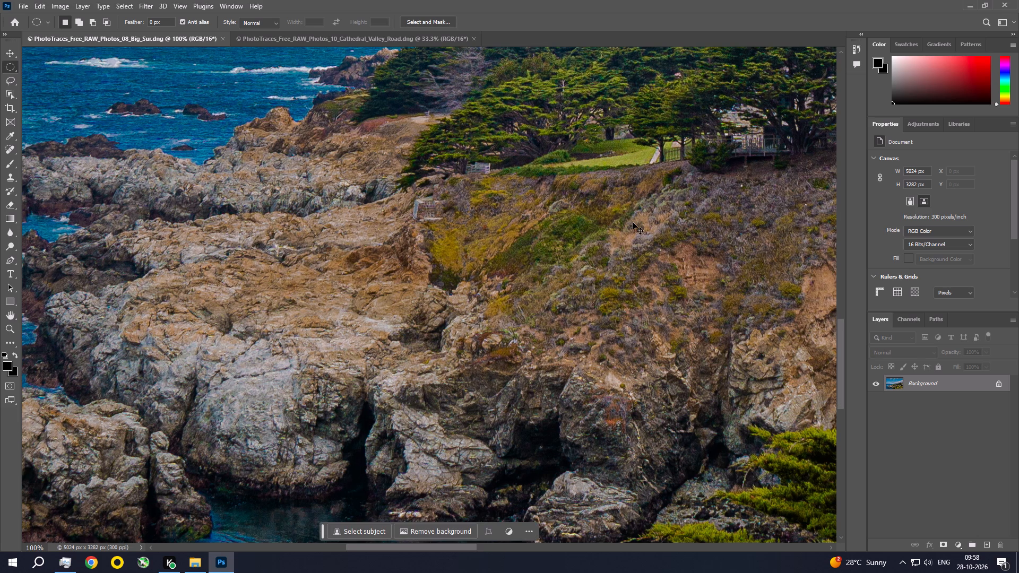
pyautogui.hotkey('ctrl', '0')
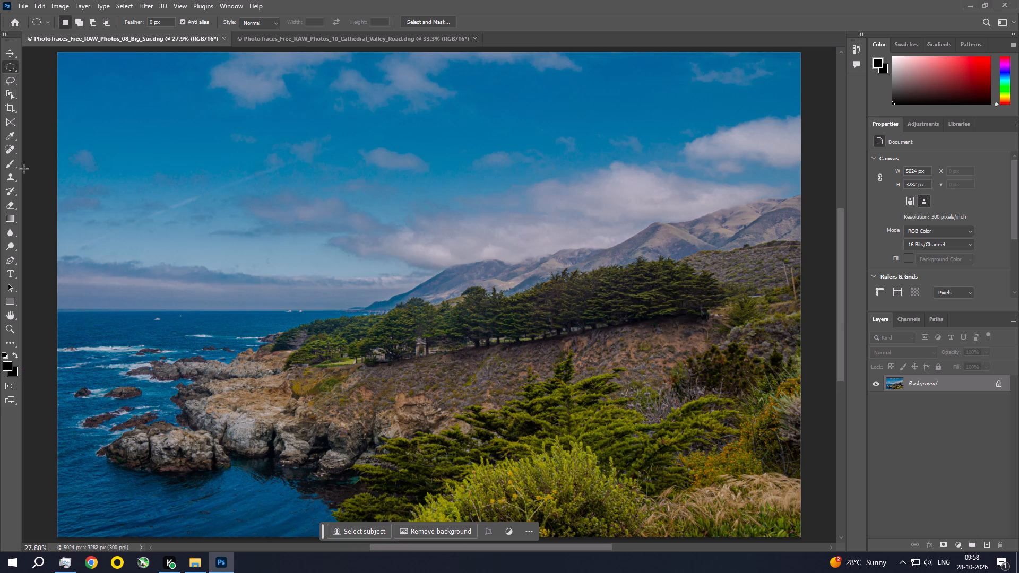
# Examine the clouds and mountains of the Big Sur photo up close, ending at the full-image view.
pyautogui.hotkey('ctrl', 'space')
pyautogui.hotkey('ctrl', 'space')
pyautogui.hotkey('ctrl', 'space')
pyautogui.hotkey('ctrl', 'space')
pyautogui.hotkey('ctrl', 'space')
pyautogui.hotkey('ctrl', 'space')
pyautogui.hotkey('ctrl', 'space')
pyautogui.hotkey('ctrl', 'space')
pyautogui.hotkey('ctrl', 'space')
pyautogui.hotkey('ctrl', 'space')
pyautogui.hotkey('ctrl', 'space')
pyautogui.hotkey('ctrl', 'space')
pyautogui.hotkey('ctrl', 'space')
pyautogui.hotkey('ctrl', 'space')
pyautogui.hotkey('ctrl', 'space')
pyautogui.hotkey('ctrl', 'space')
pyautogui.hotkey('ctrl', 'space')
pyautogui.hotkey('ctrl', 'space')
pyautogui.hotkey('ctrl', 'space')
pyautogui.hotkey('ctrl', 'space')
pyautogui.keyDown('ctrl'); pyautogui.doubleClick(494, 194); pyautogui.keyUp('ctrl')
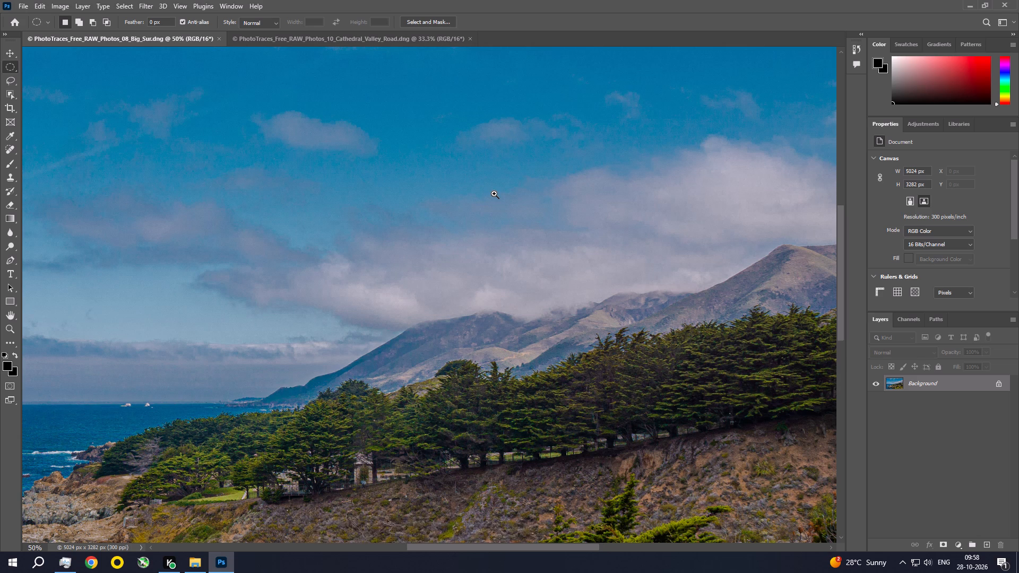
pyautogui.keyDown('ctrl'); pyautogui.click(494, 194); pyautogui.keyUp('ctrl')
pyautogui.hotkey('ctrl', '0')
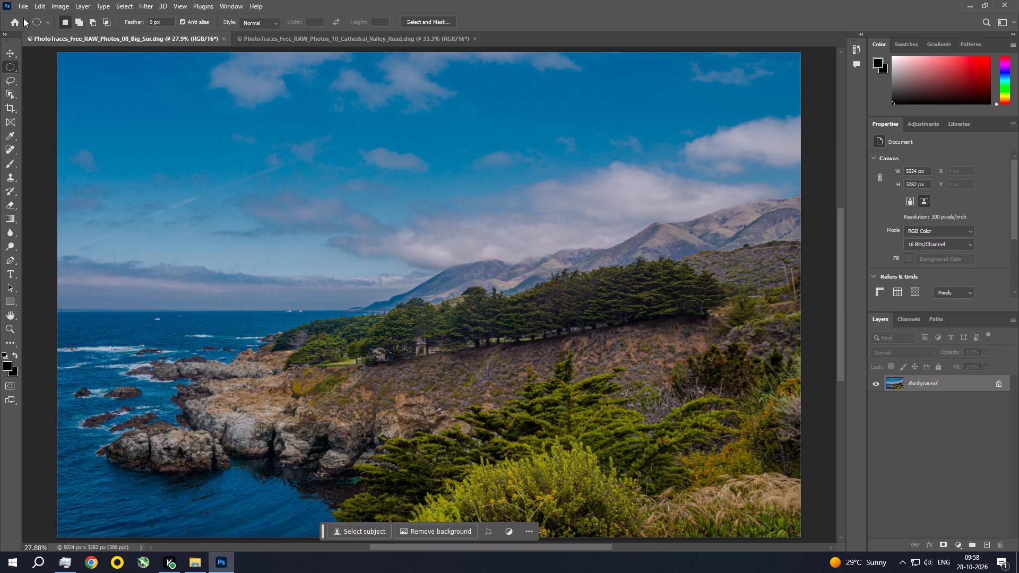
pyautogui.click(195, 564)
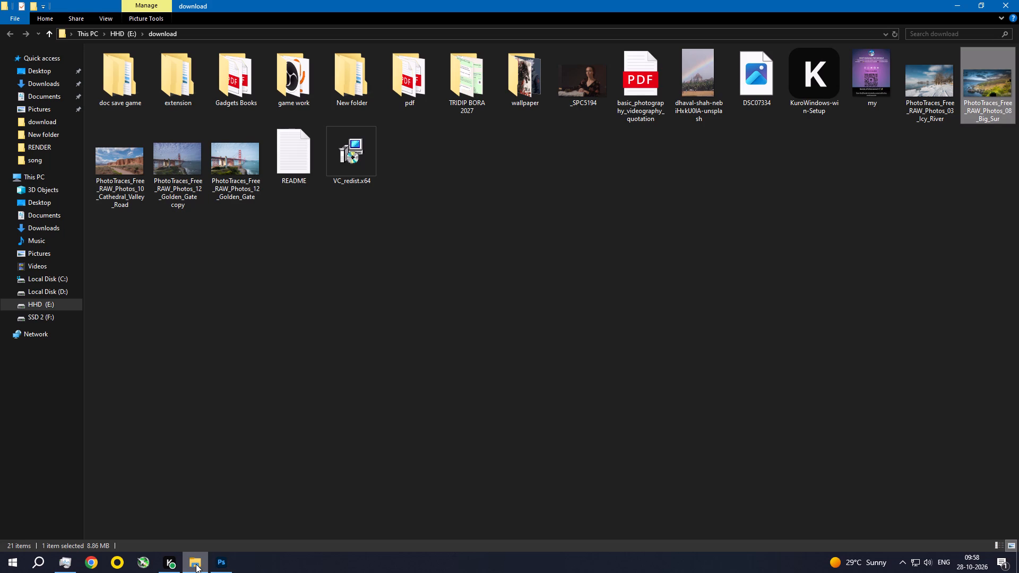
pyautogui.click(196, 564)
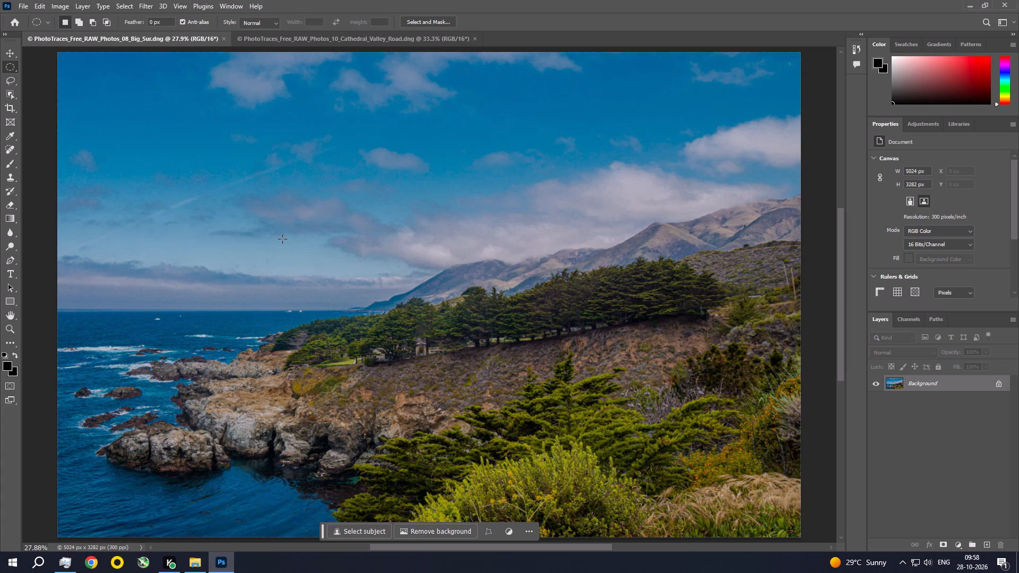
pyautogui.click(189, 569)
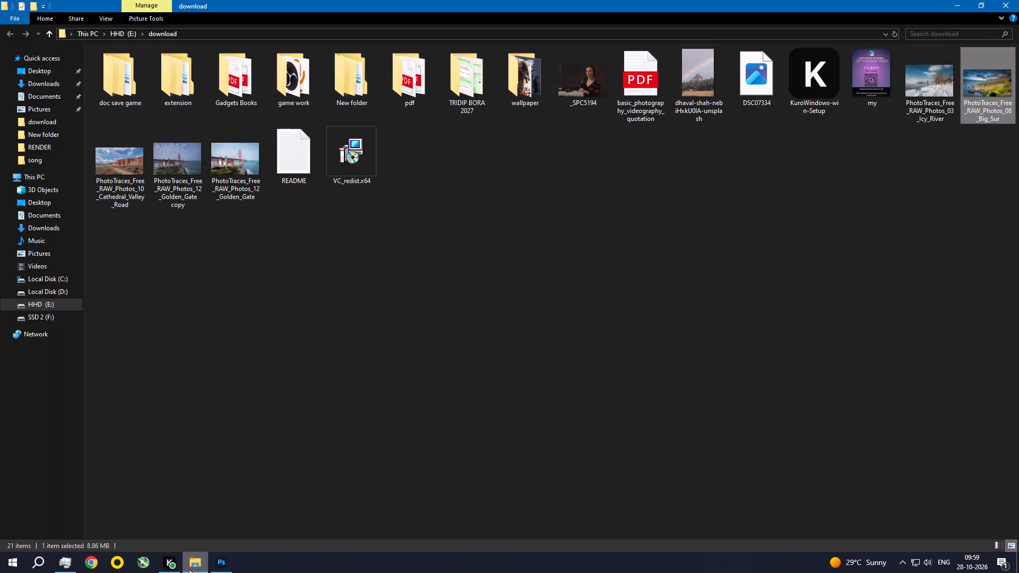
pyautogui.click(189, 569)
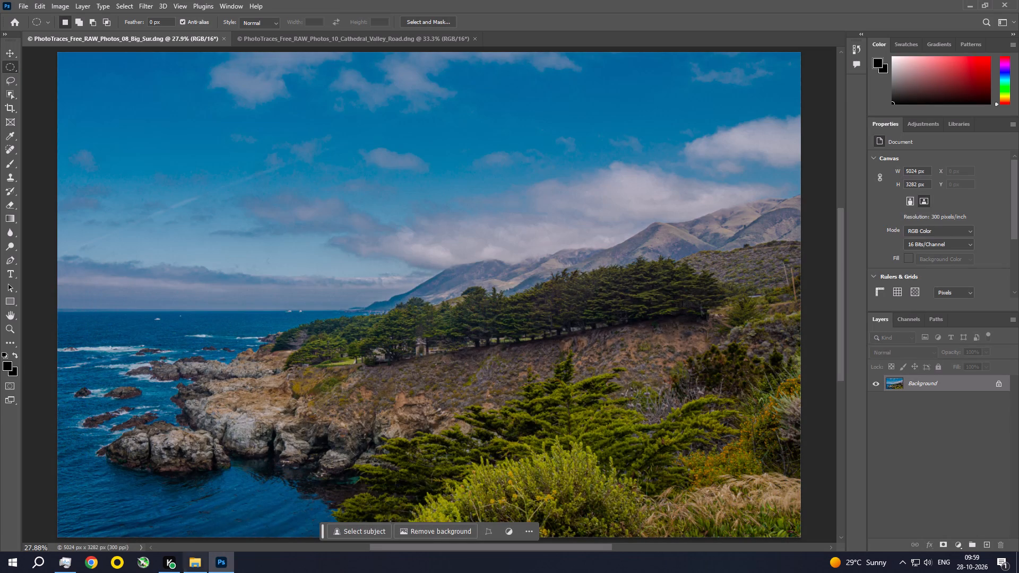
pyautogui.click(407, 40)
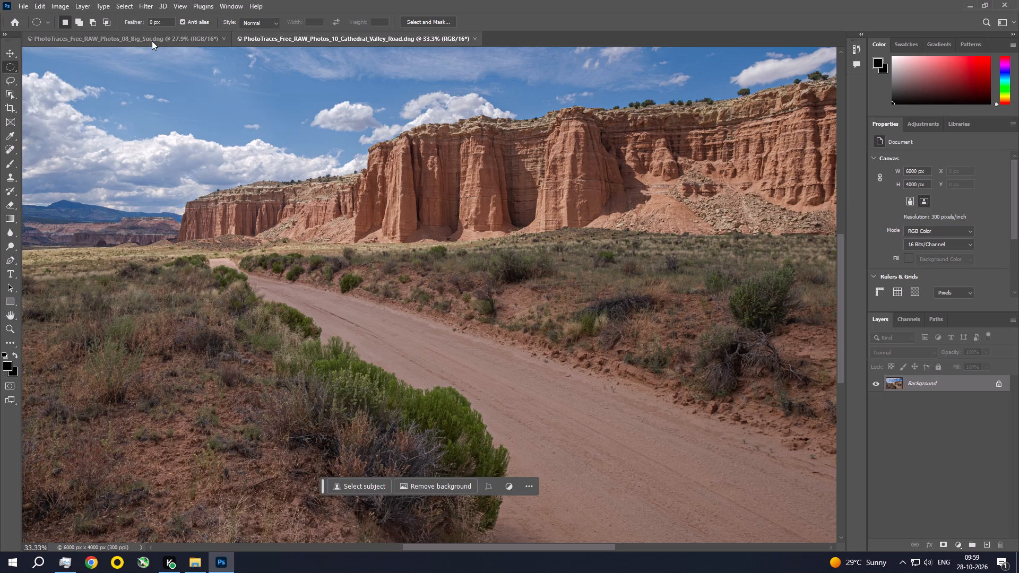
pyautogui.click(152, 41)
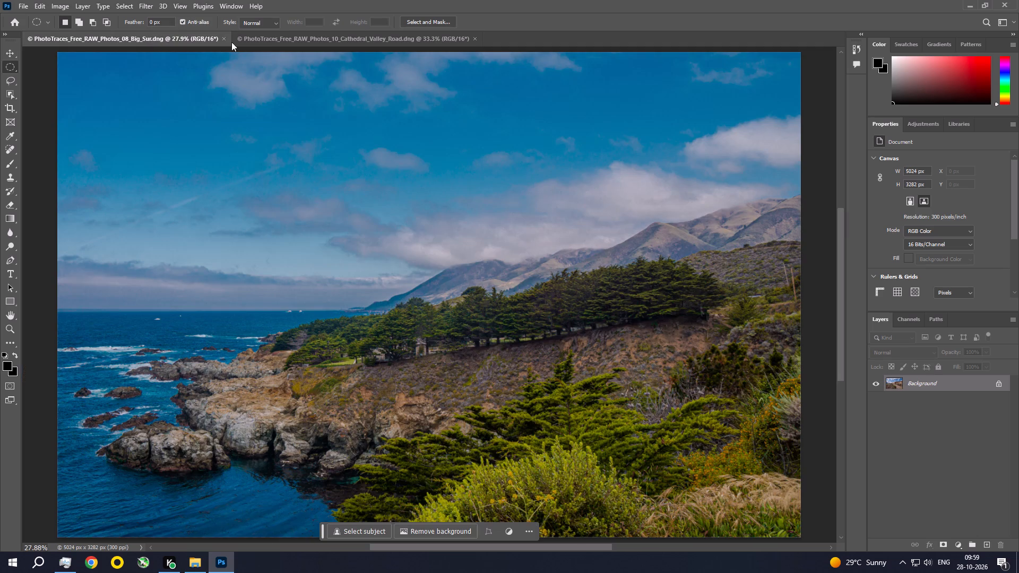
# Save a JPEG copy of the Big Sur photo in the download folder at quality 12 with the Baseline ("Standard") format.
pyautogui.click(27, 4)
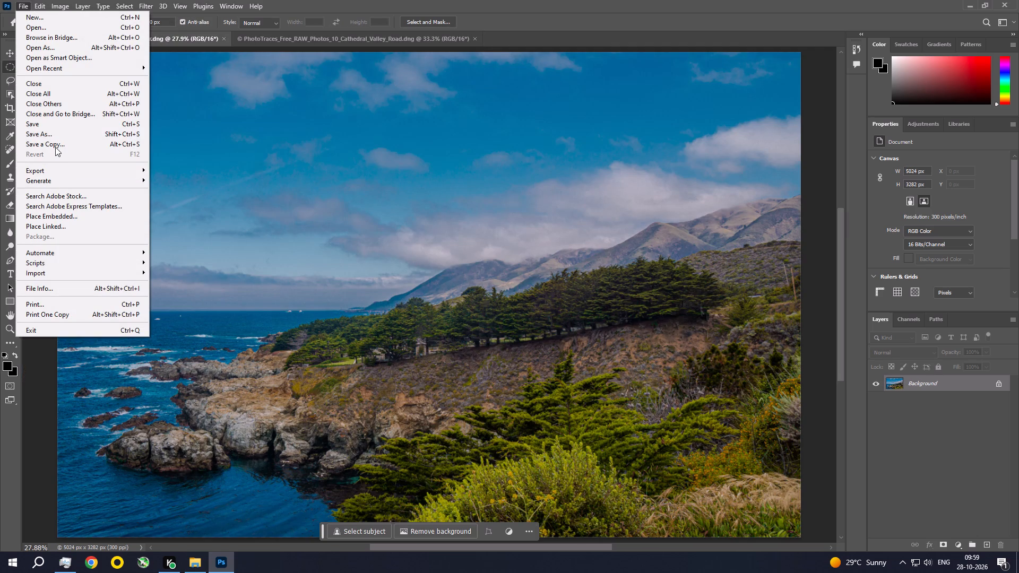
pyautogui.click(62, 145)
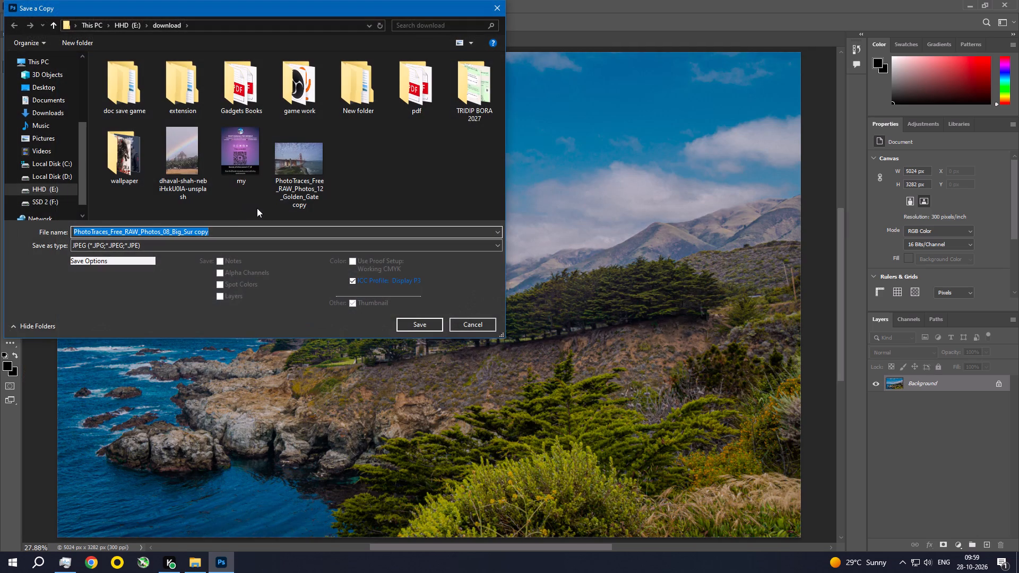
pyautogui.click(323, 249)
pyautogui.click(323, 249)
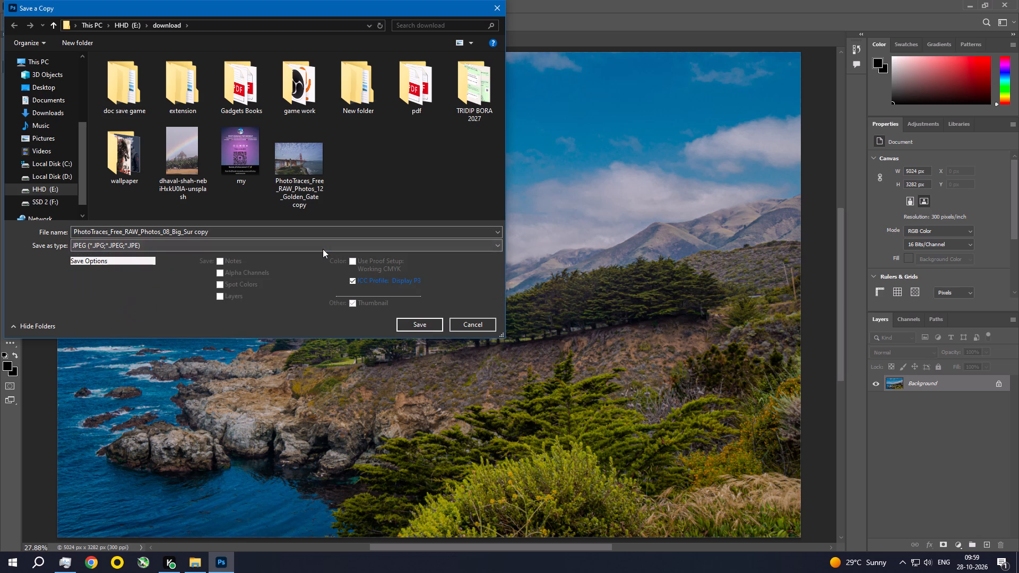
pyautogui.click(410, 324)
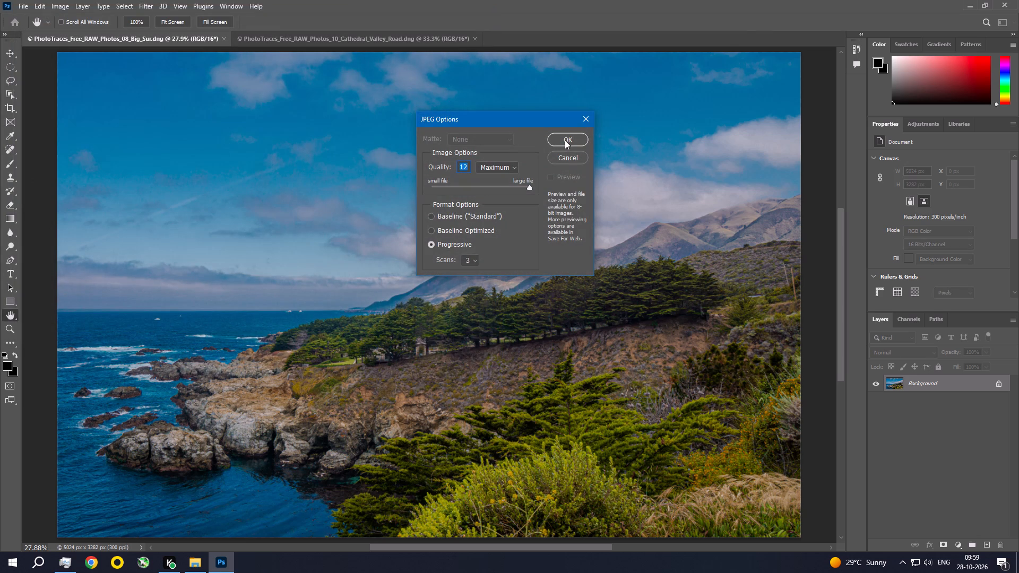
pyautogui.click(474, 218)
pyautogui.click(581, 142)
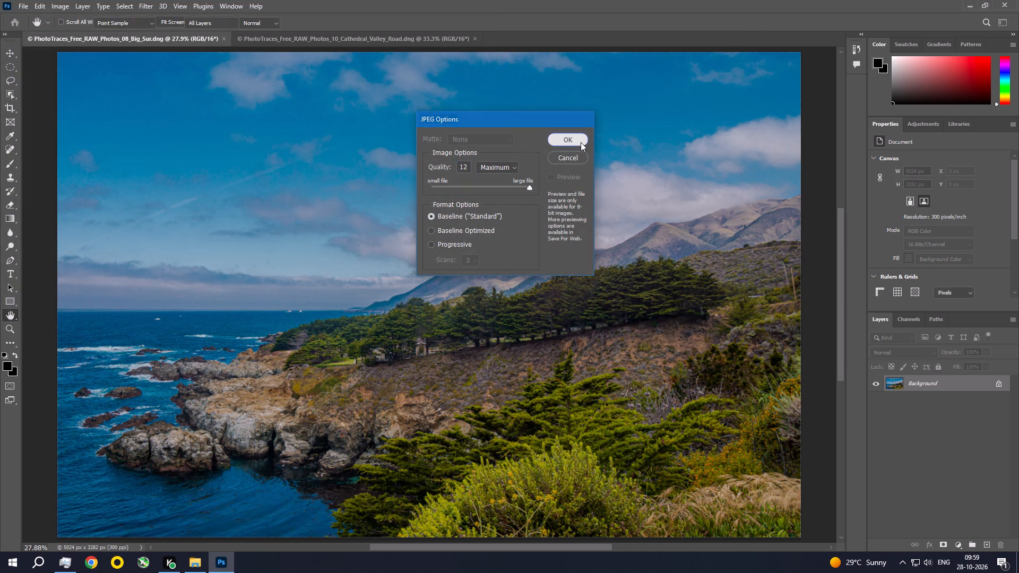
# Close the Big Sur document without saving its changes.
pyautogui.click(223, 41)
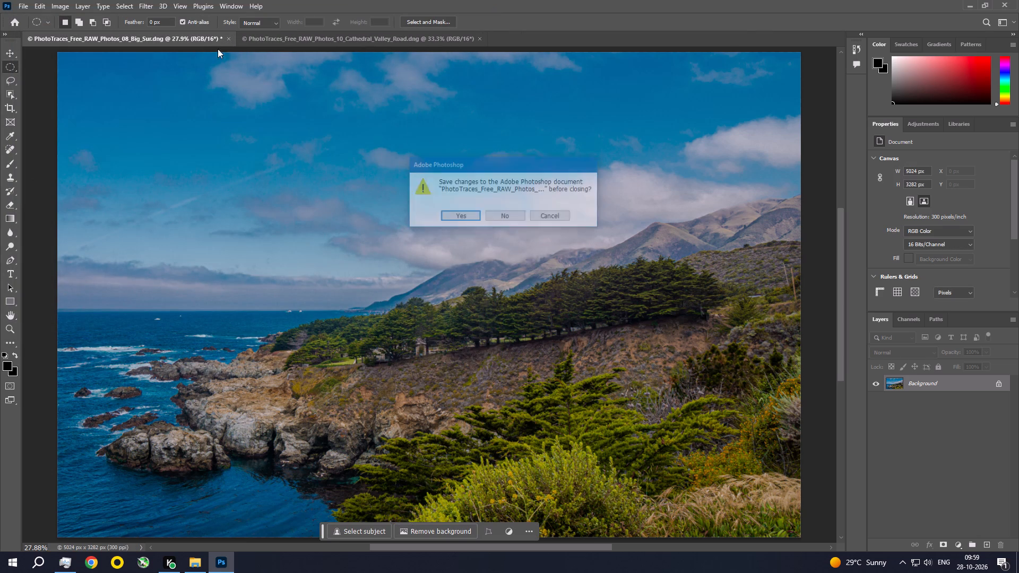
pyautogui.click(508, 213)
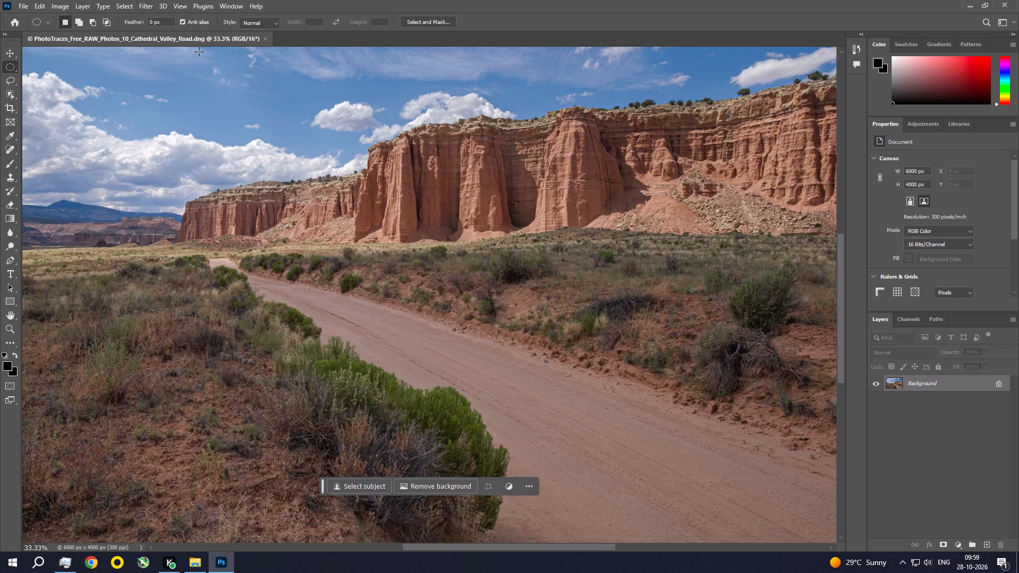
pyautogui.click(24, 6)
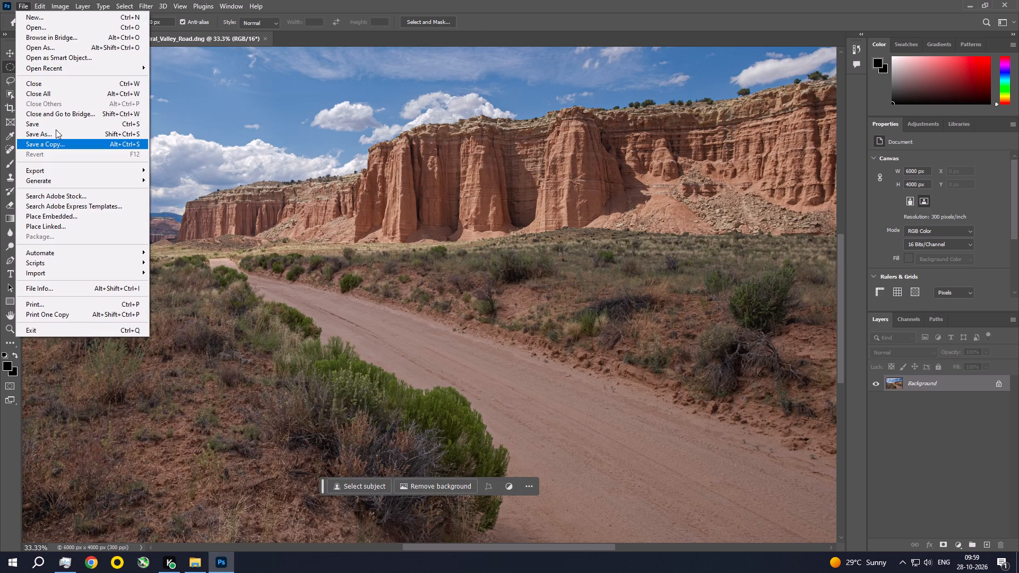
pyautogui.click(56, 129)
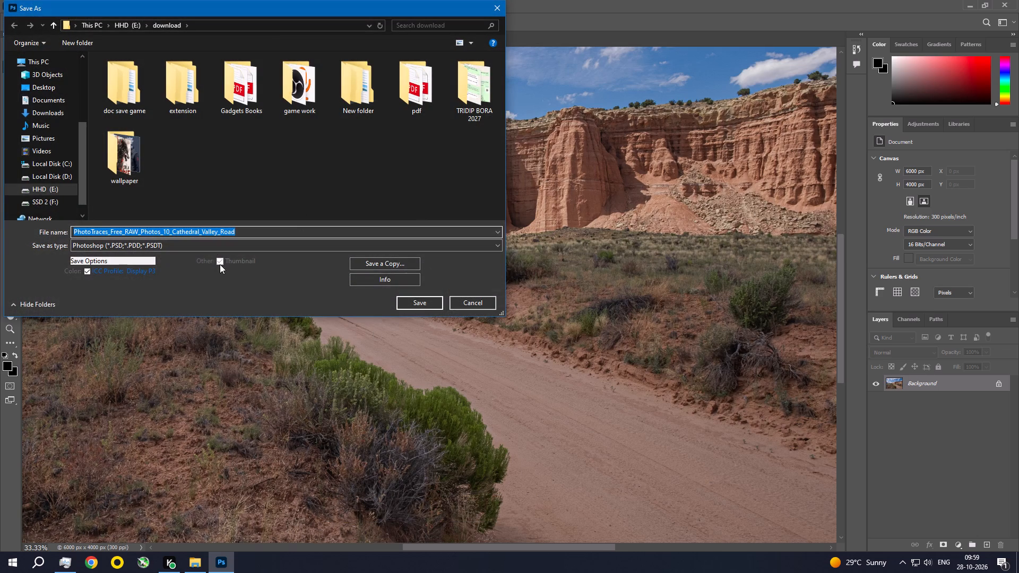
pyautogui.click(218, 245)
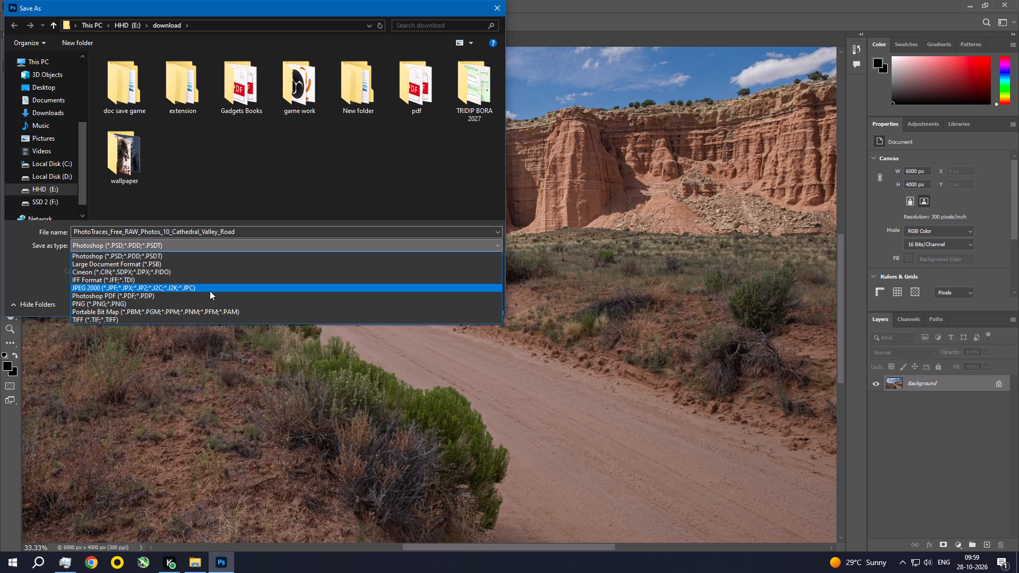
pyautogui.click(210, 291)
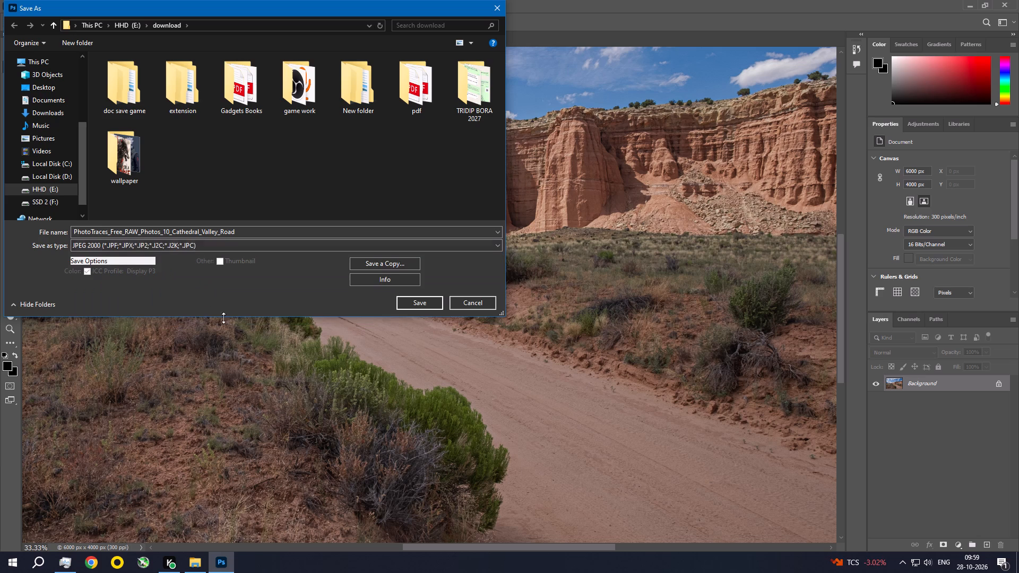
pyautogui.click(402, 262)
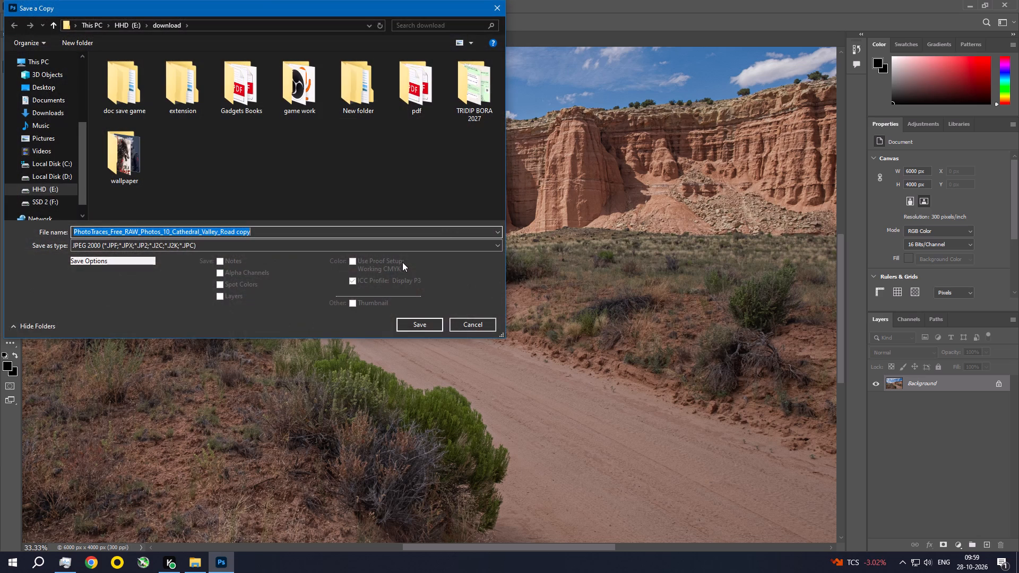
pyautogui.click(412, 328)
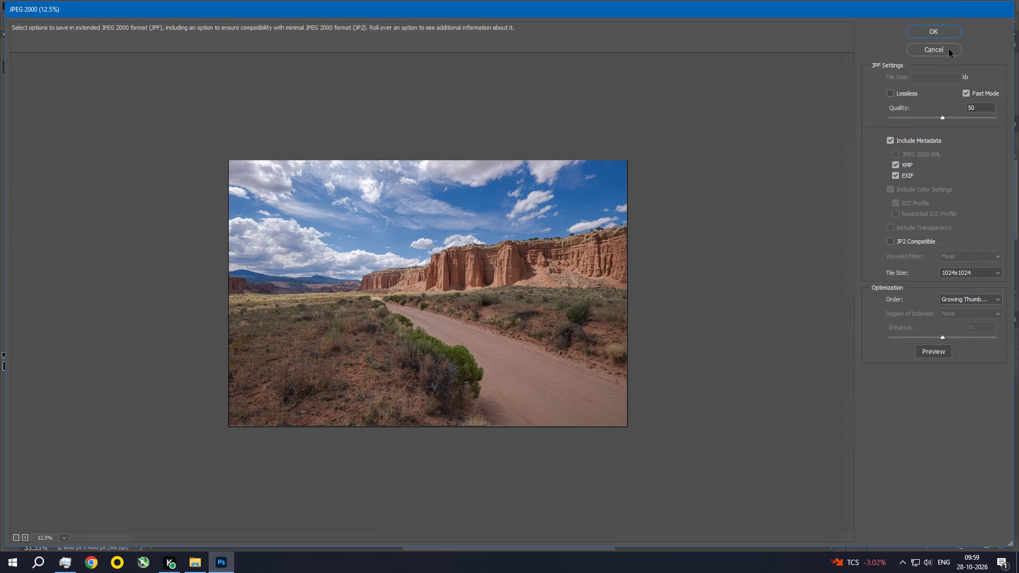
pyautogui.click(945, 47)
# Save the Cathedral Valley Road photo in the download folder as JPEG 2000 at quality 100.
pyautogui.click(29, 0)
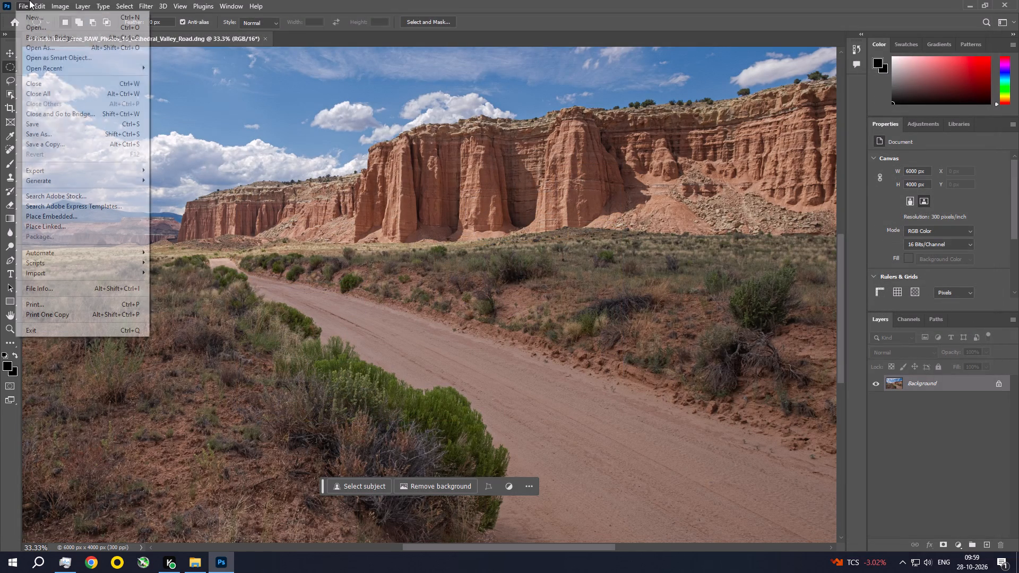
pyautogui.click(34, 137)
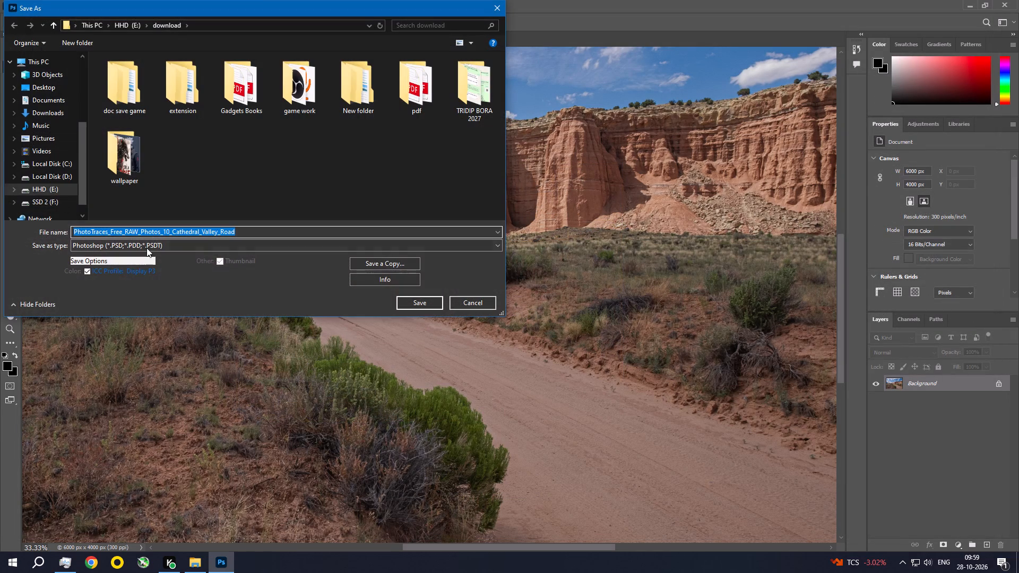
pyautogui.click(149, 242)
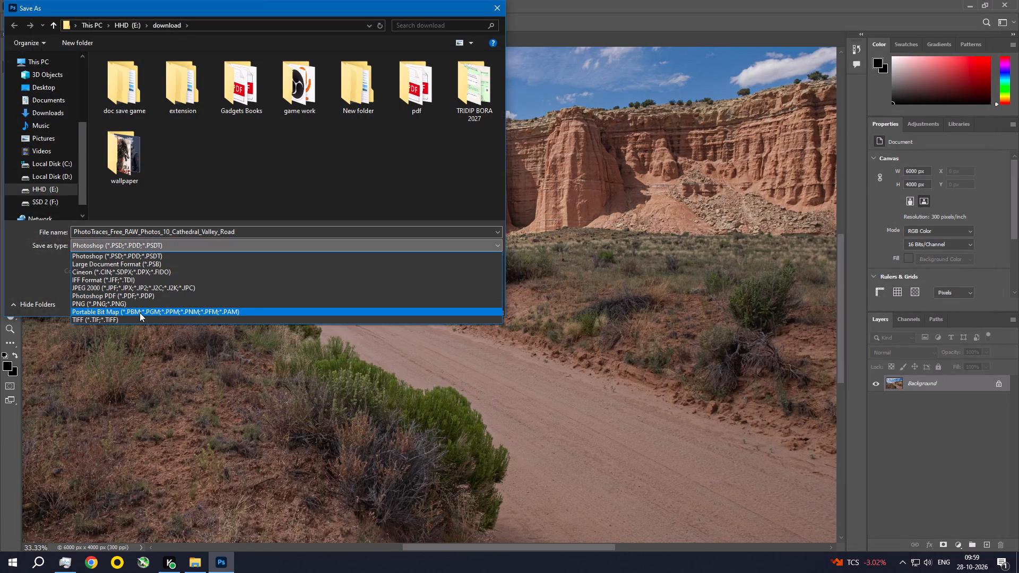
pyautogui.click(140, 289)
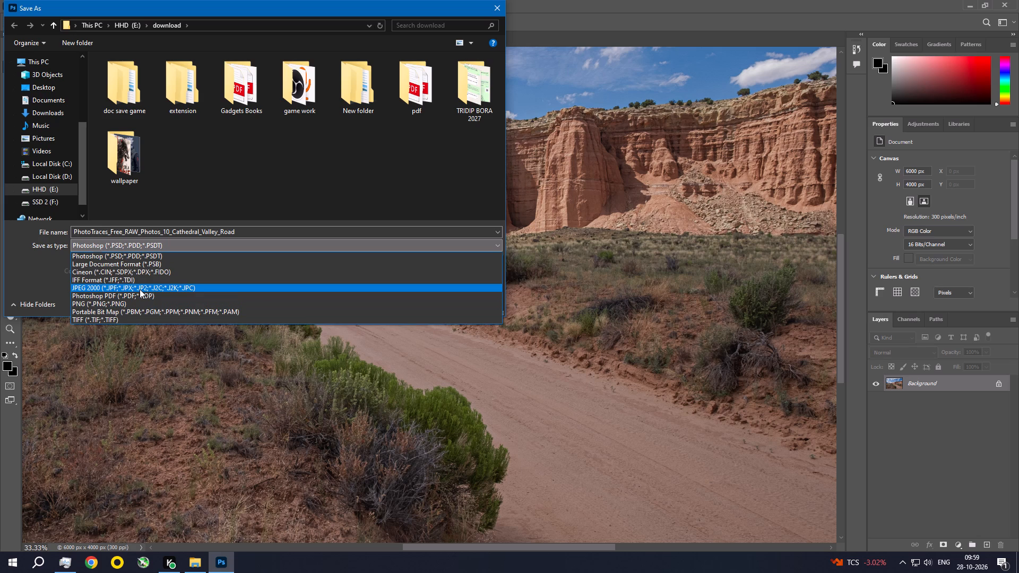
pyautogui.click(407, 308)
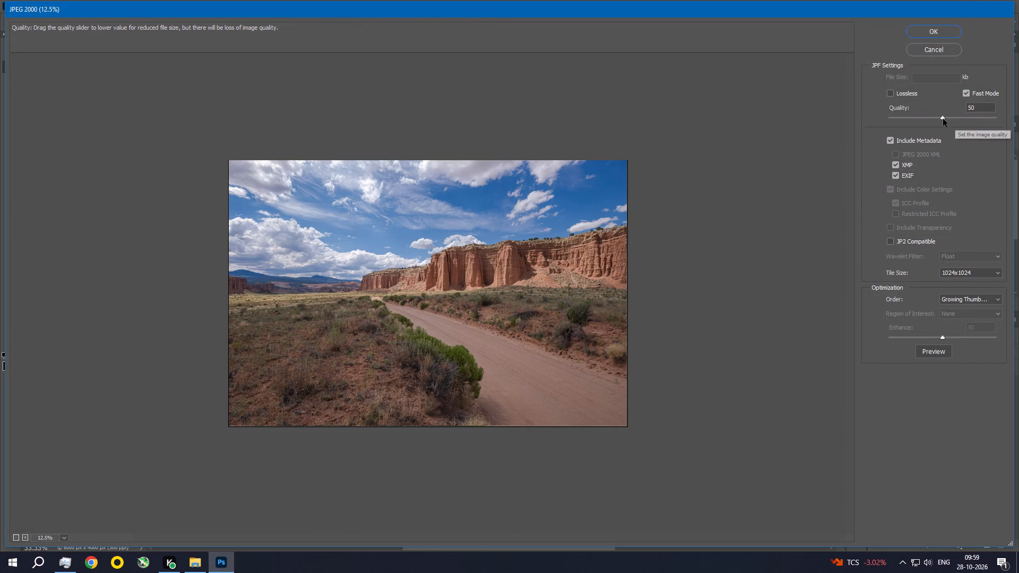
pyautogui.moveTo(943, 119); pyautogui.dragTo(1018, 118)
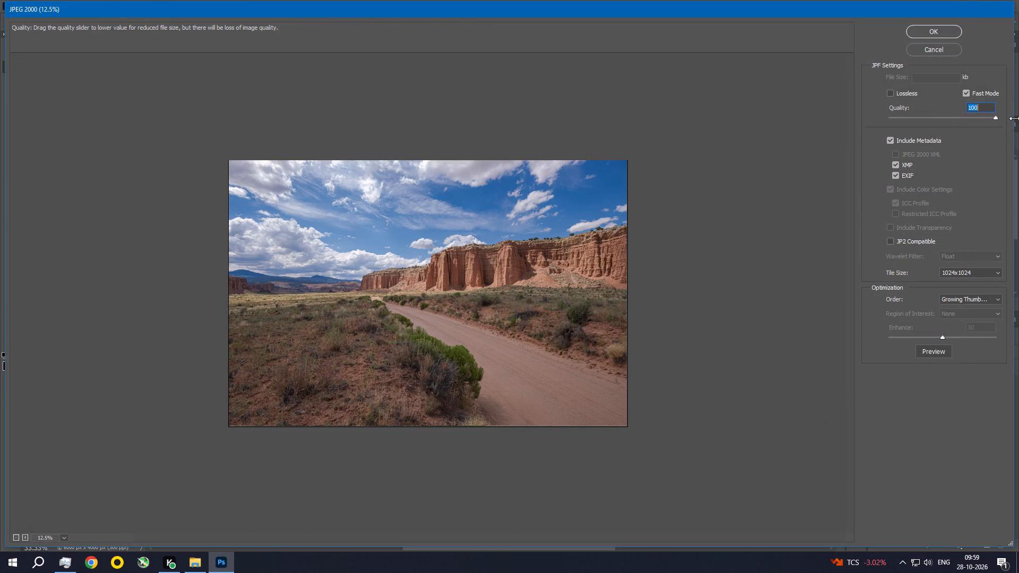
pyautogui.click(928, 32)
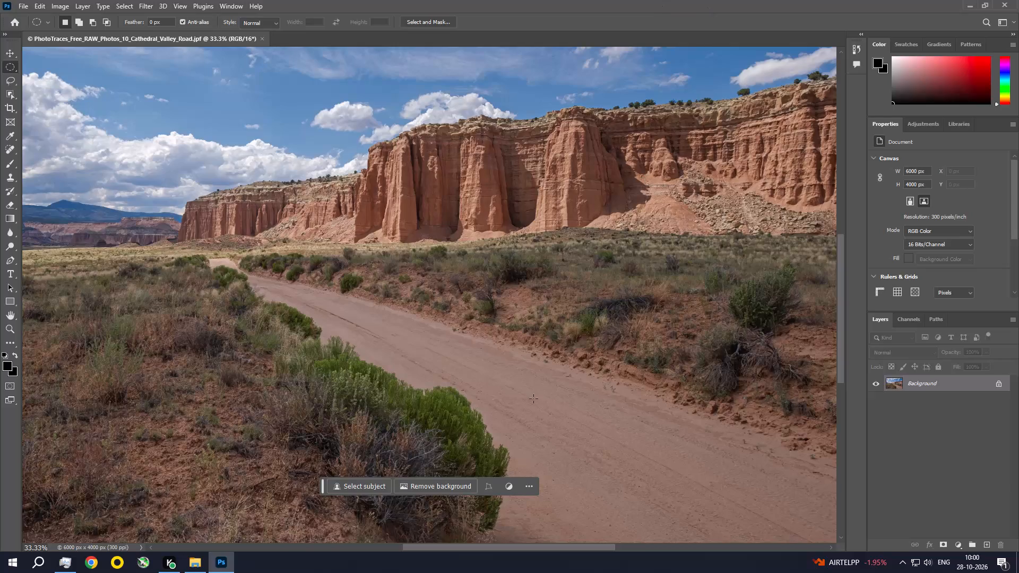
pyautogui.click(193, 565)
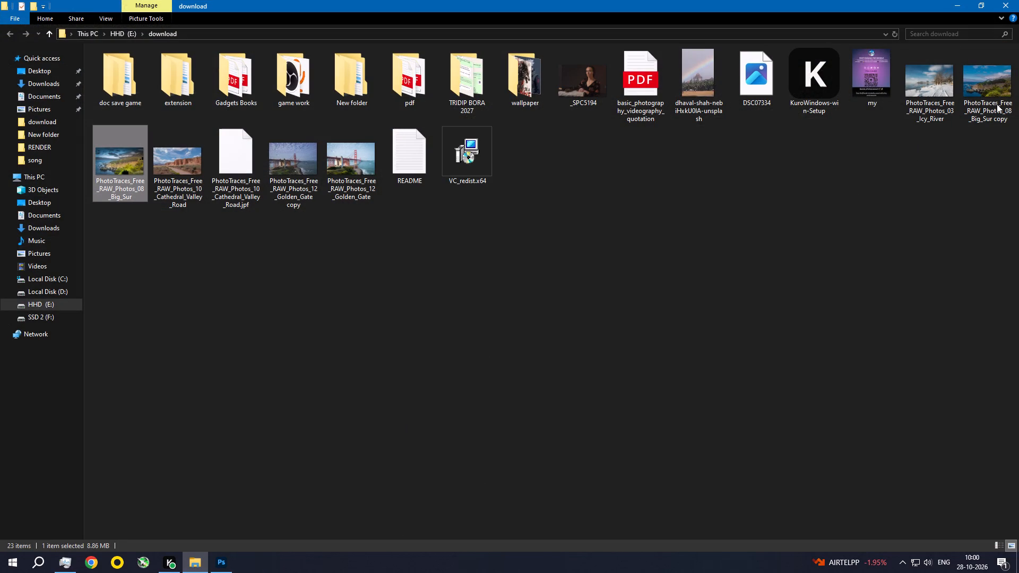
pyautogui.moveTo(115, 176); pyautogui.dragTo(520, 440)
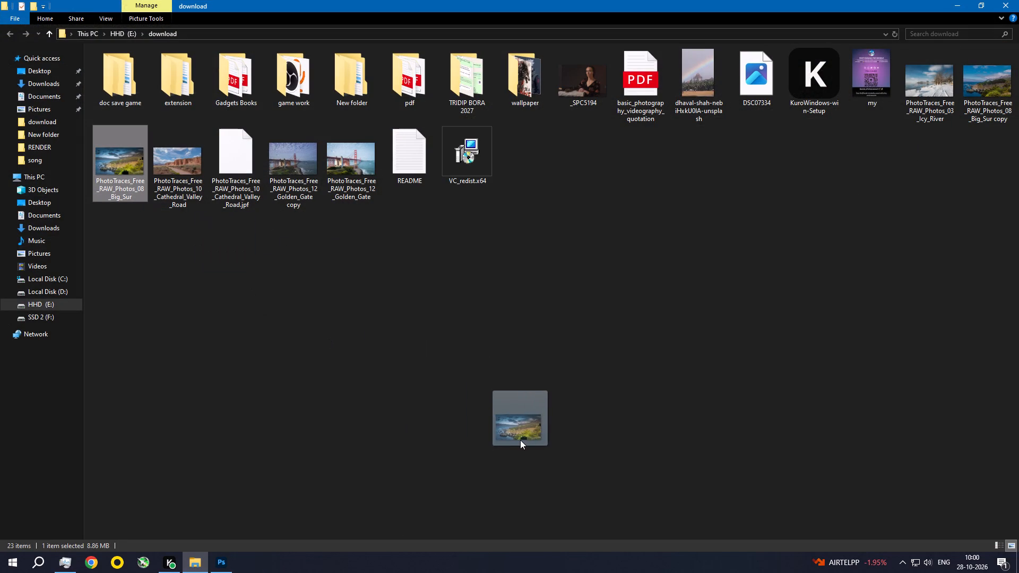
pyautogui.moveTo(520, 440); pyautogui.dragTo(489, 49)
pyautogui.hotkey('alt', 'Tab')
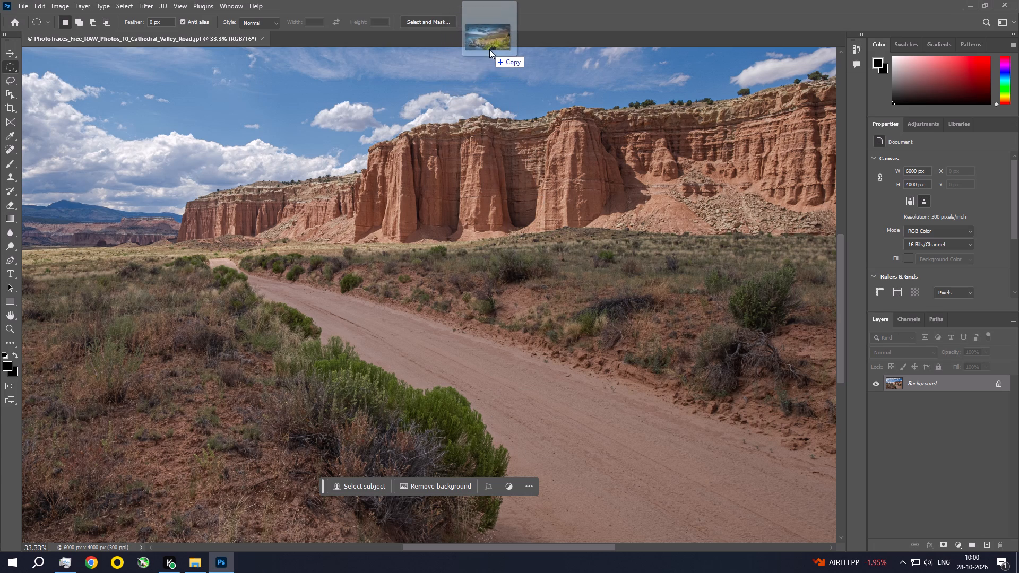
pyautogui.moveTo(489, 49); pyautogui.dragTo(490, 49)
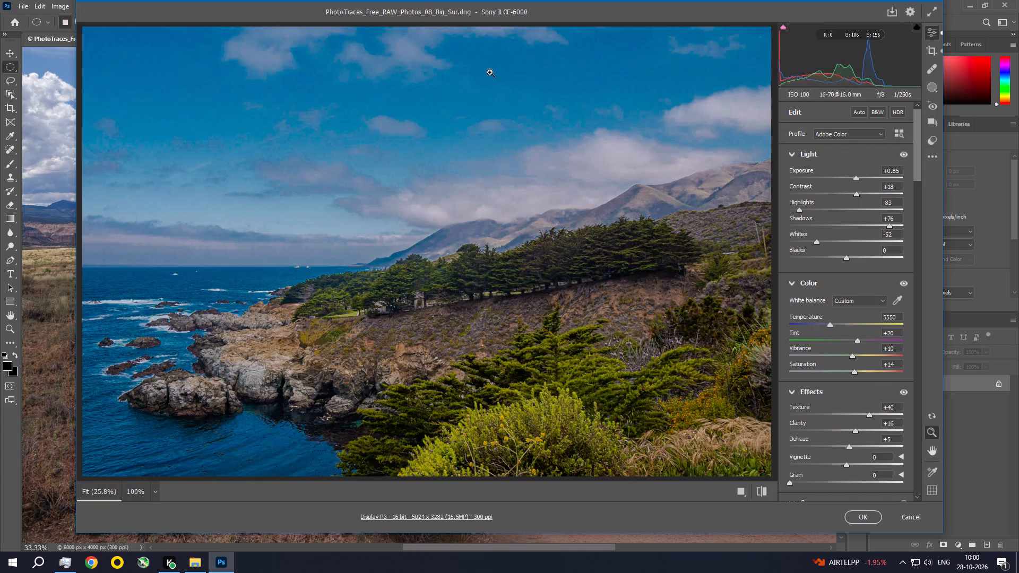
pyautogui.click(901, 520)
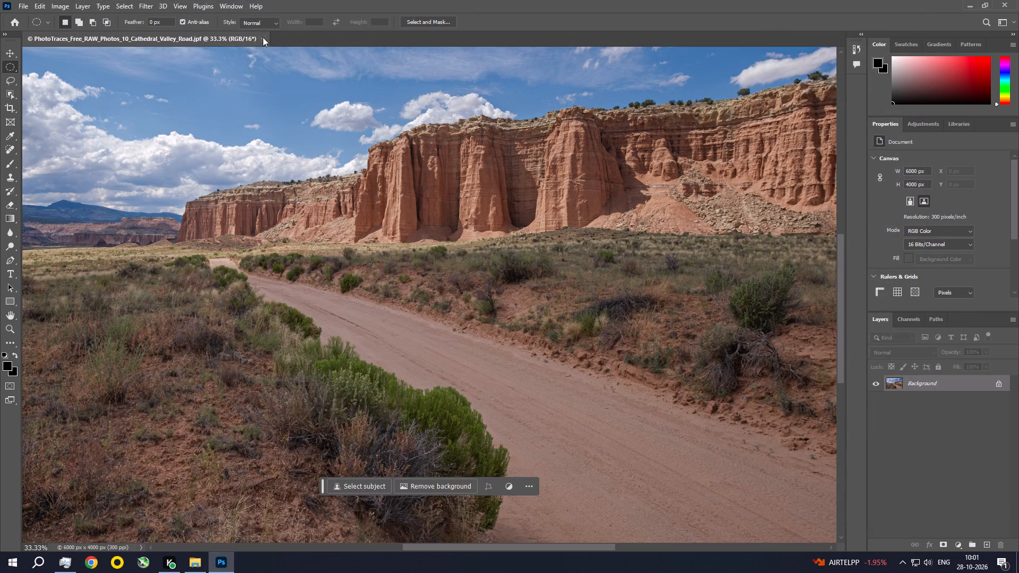
# Close the Cathedral Valley Road document.
pyautogui.click(260, 36)
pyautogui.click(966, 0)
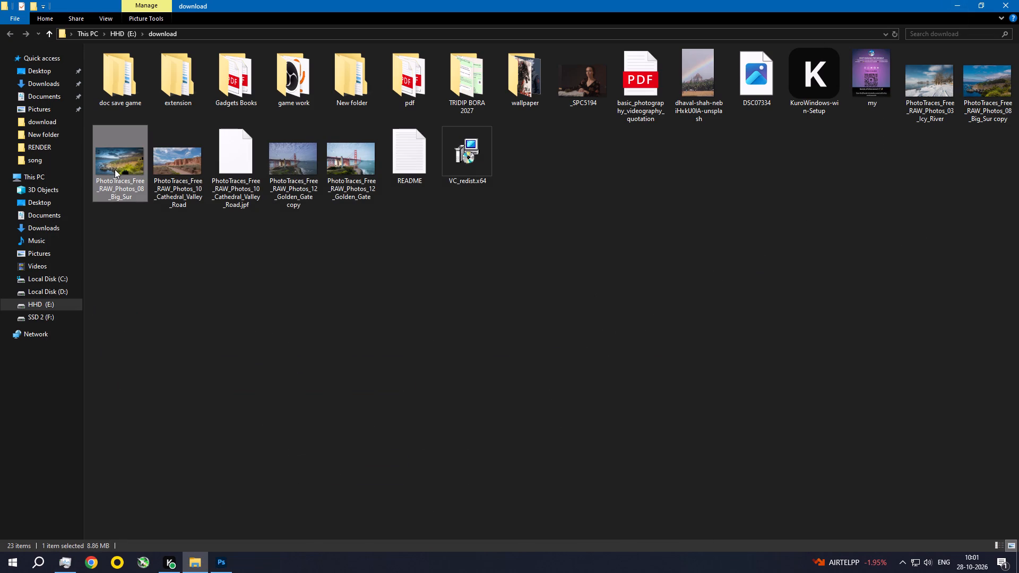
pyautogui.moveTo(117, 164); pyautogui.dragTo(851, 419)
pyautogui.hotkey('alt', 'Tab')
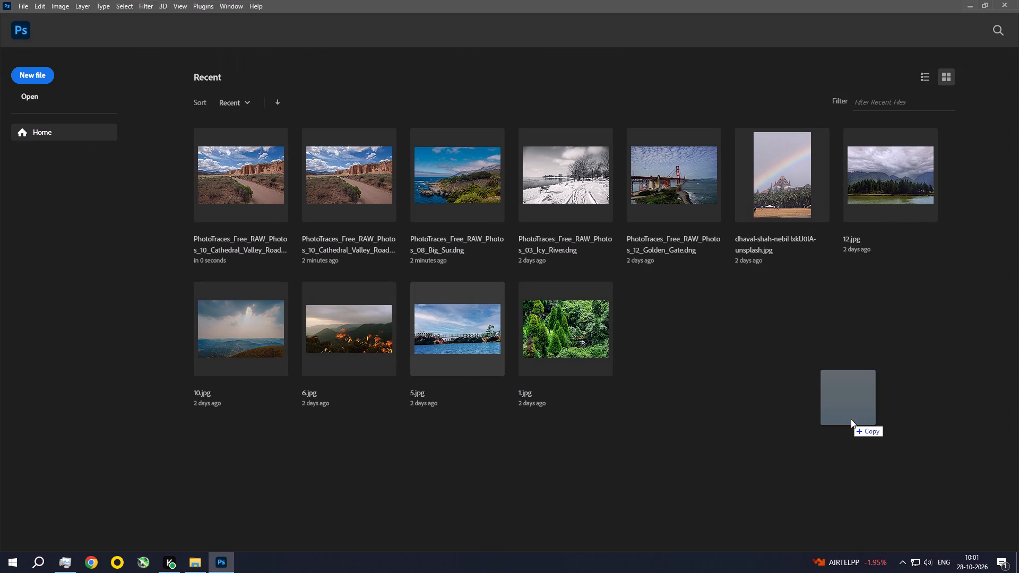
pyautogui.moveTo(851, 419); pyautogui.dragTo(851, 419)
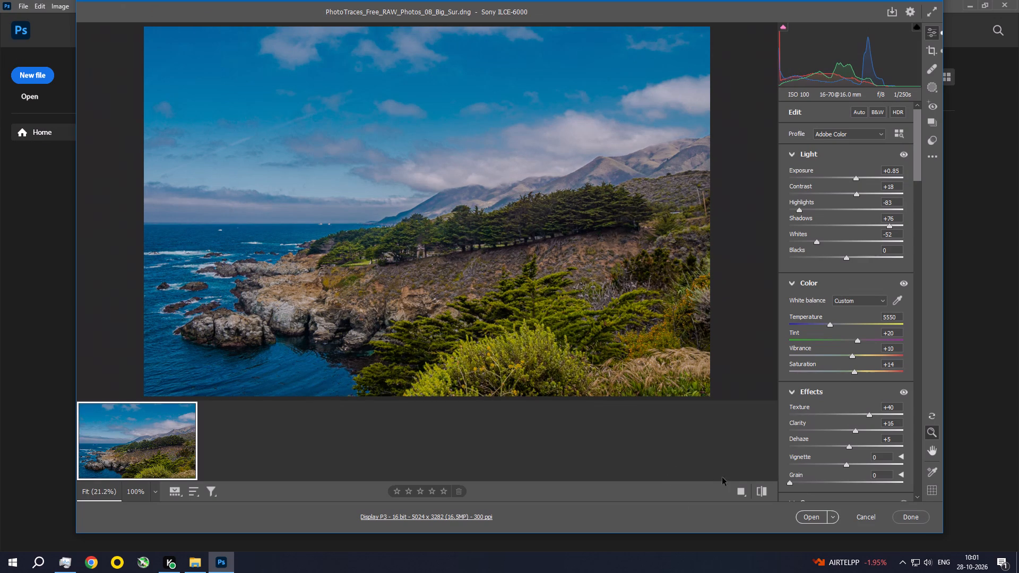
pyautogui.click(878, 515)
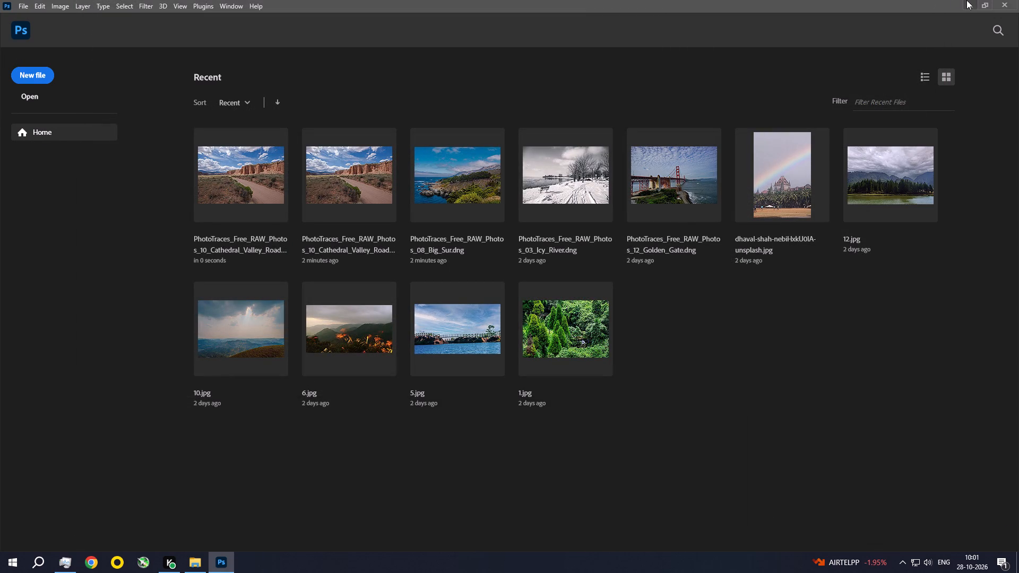
# View the original Big Sur RAW file from the download folder in Snip & Sketch, then close it.
pyautogui.click(966, 0)
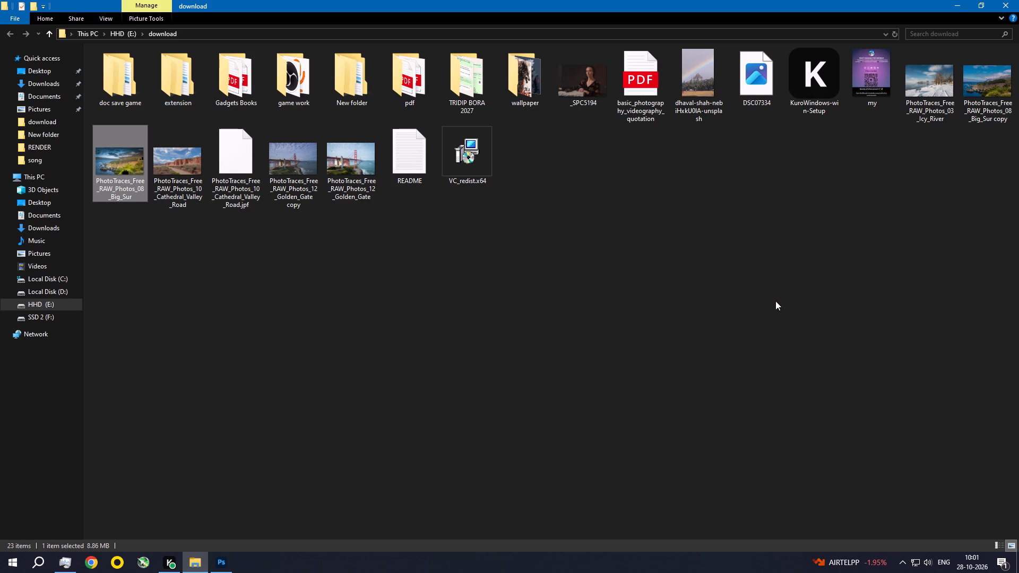
pyautogui.doubleClick(114, 175)
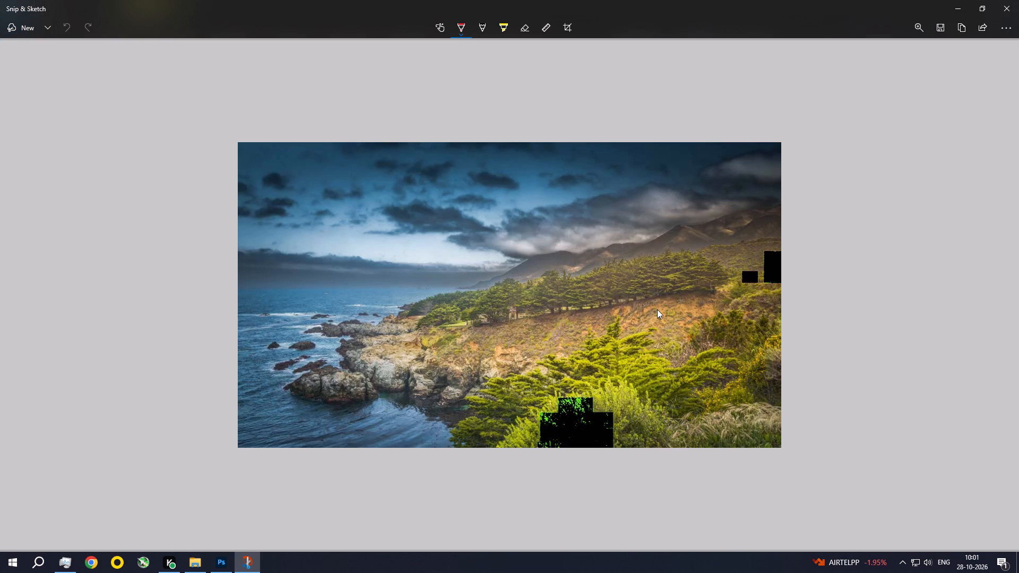
pyautogui.scroll(-1, 665, 291)
pyautogui.scroll(3, 665, 291)
pyautogui.click(1018, 0)
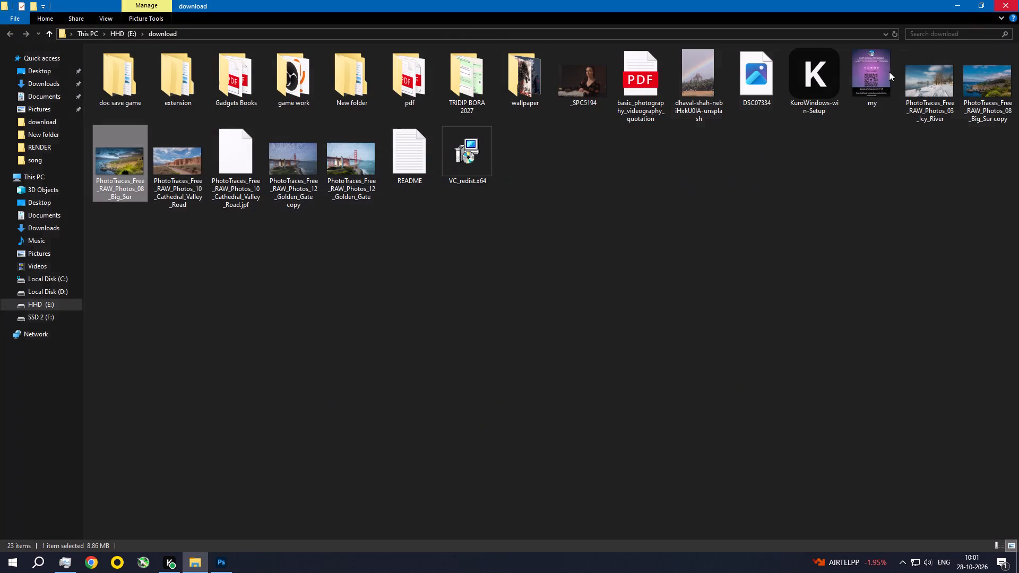
# View the original Cathedral Valley Road RAW file from the download folder in Snip & Sketch, then close it.
pyautogui.doubleClick(169, 154)
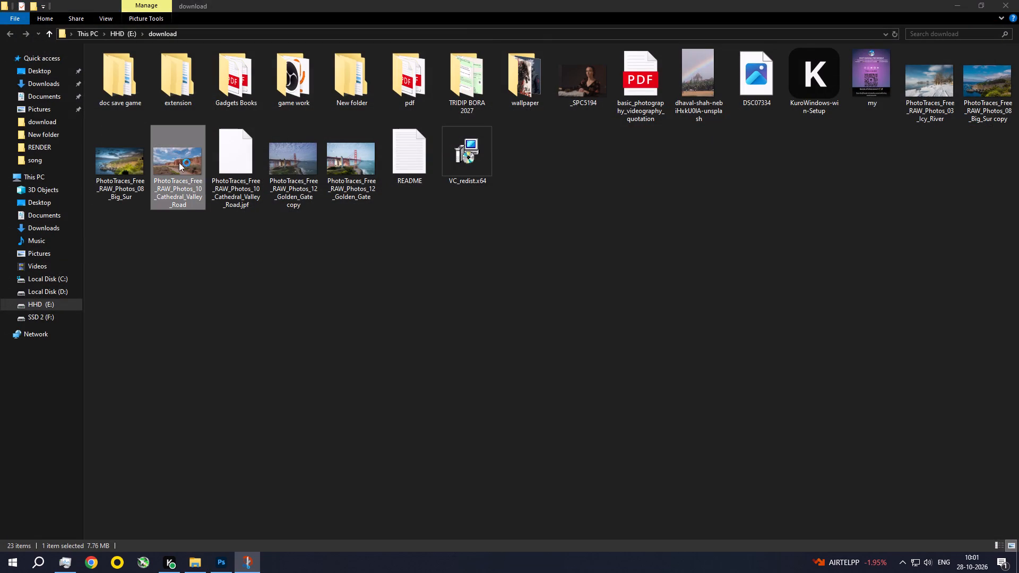
pyautogui.scroll(-2, 624, 307)
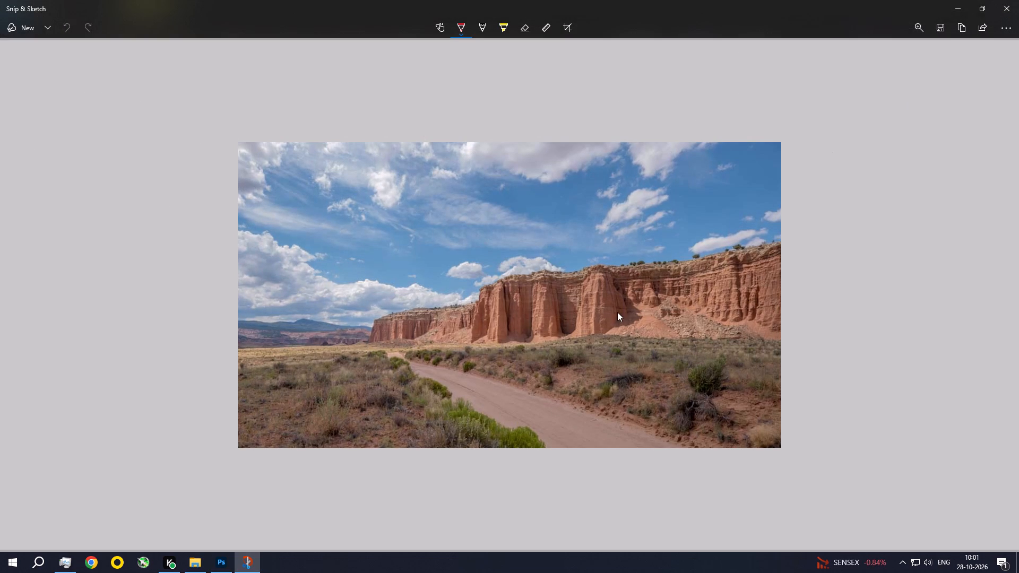
pyautogui.scroll(-1, 617, 312)
pyautogui.scroll(3, 601, 279)
pyautogui.click(979, 10)
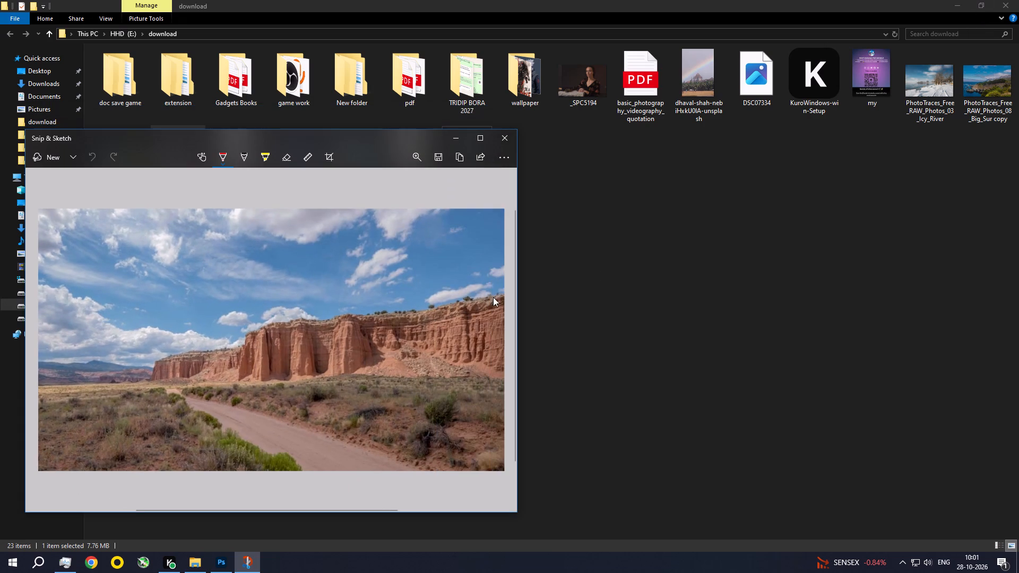
pyautogui.scroll(-2, 470, 288)
pyautogui.scroll(3, 420, 275)
pyautogui.click(501, 135)
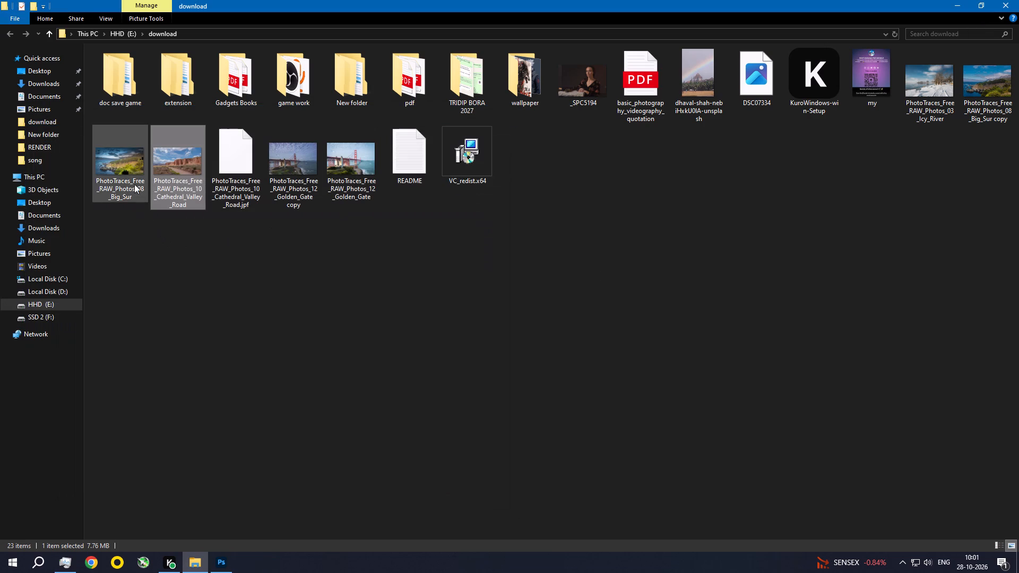
# Compare the original Big Sur RAW file in Snip & Sketch side by side with the exported Big Sur copy JPEG in Photos, then close the original.
pyautogui.doubleClick(133, 181)
pyautogui.click(483, 142)
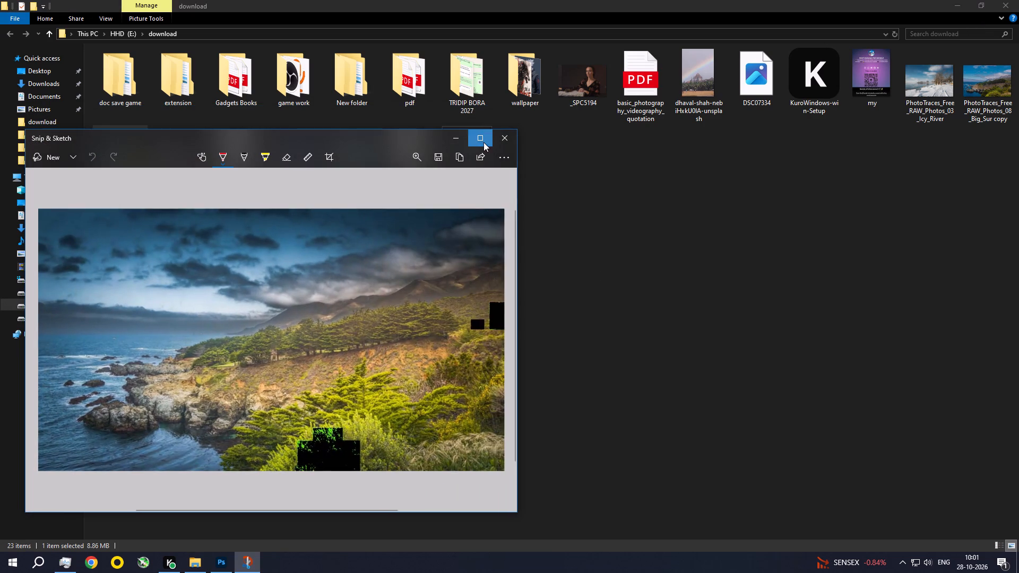
pyautogui.scroll(-3, 557, 279)
pyautogui.scroll(1, 556, 273)
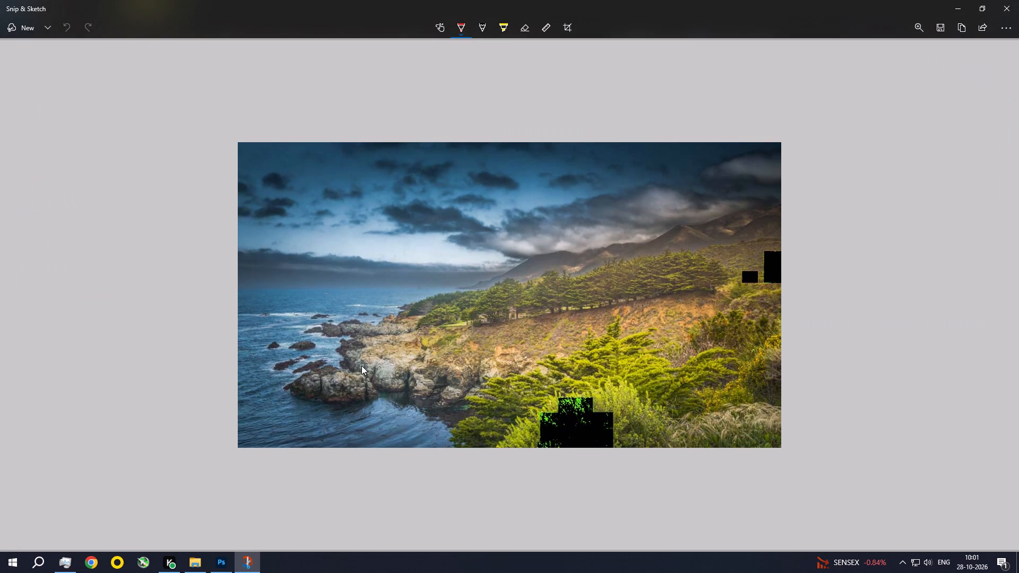
pyautogui.doubleClick(782, 15)
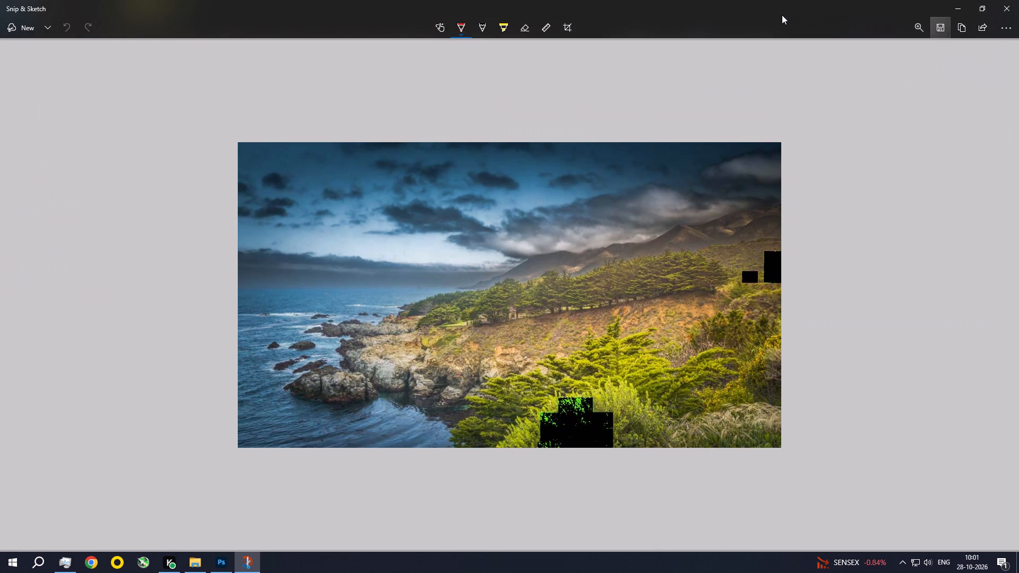
pyautogui.doubleClick(985, 92)
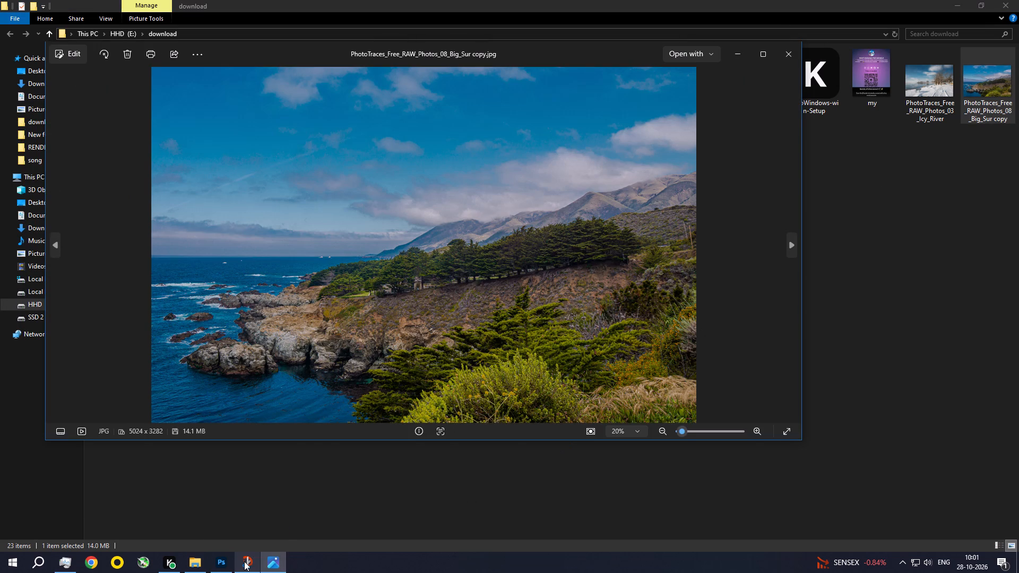
pyautogui.click(244, 561)
pyautogui.moveTo(287, 142); pyautogui.dragTo(868, 149)
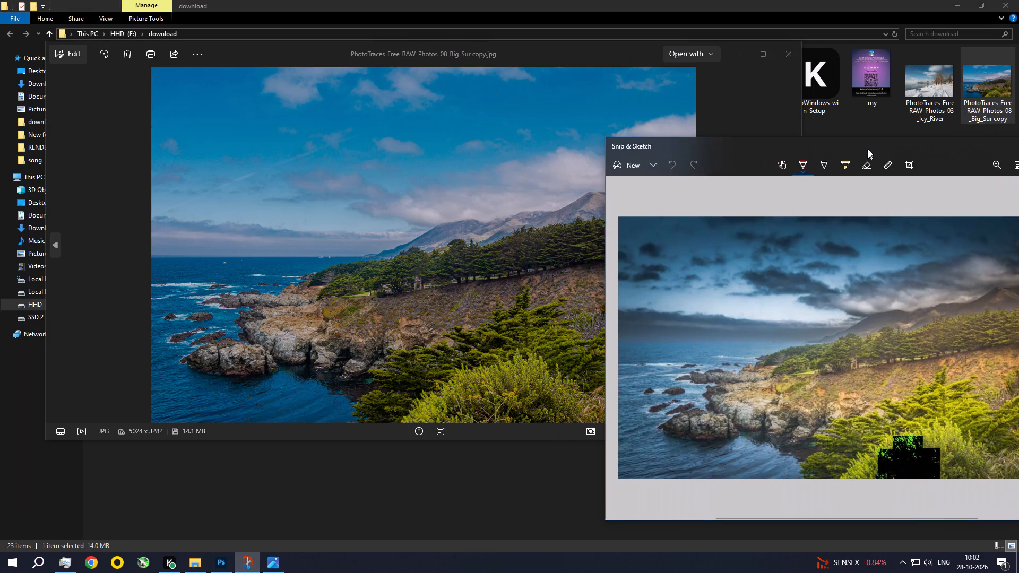
pyautogui.moveTo(868, 149); pyautogui.dragTo(802, 103)
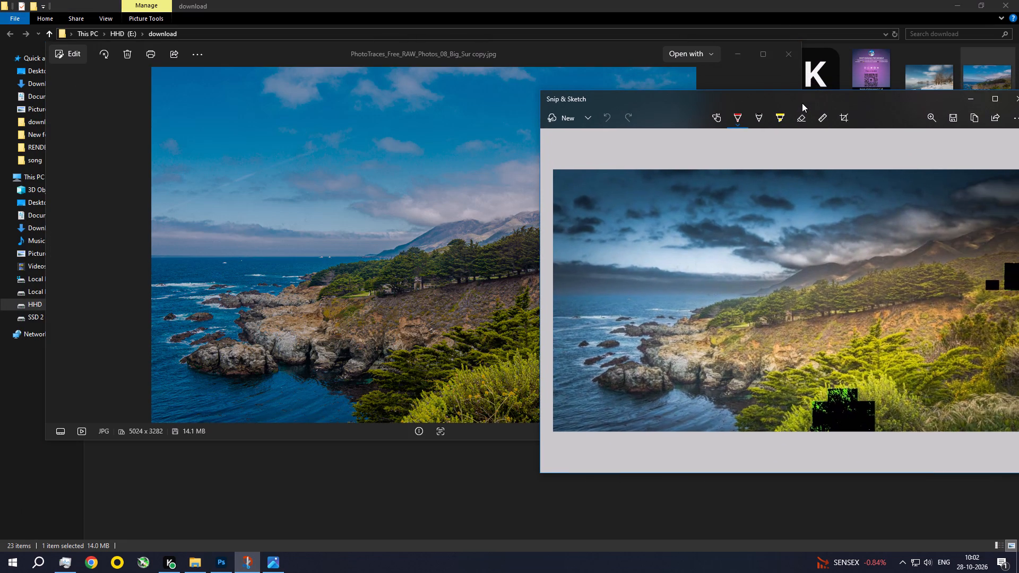
pyautogui.moveTo(802, 103); pyautogui.dragTo(748, 187)
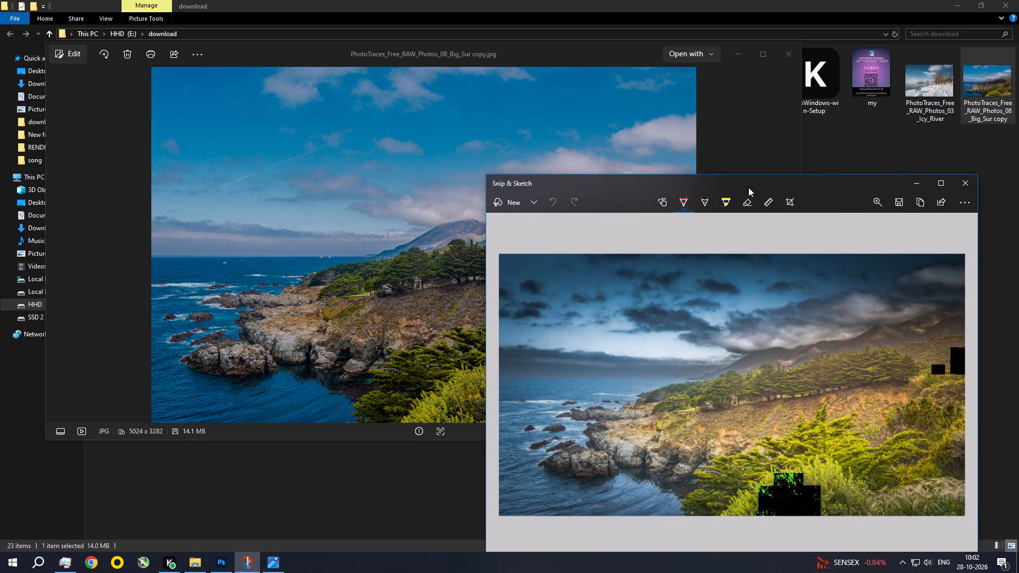
pyautogui.moveTo(748, 187); pyautogui.dragTo(774, 175)
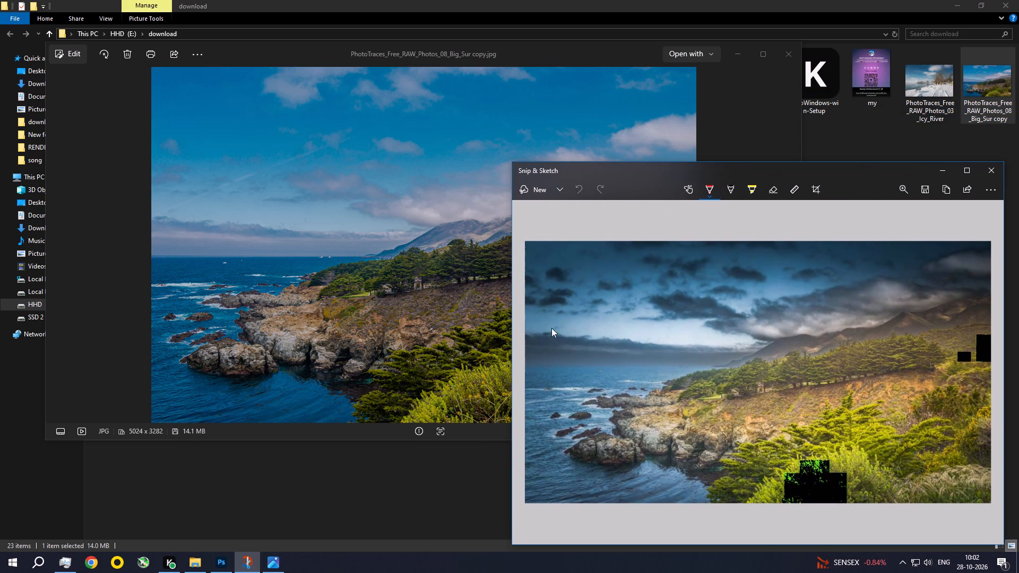
pyautogui.click(988, 165)
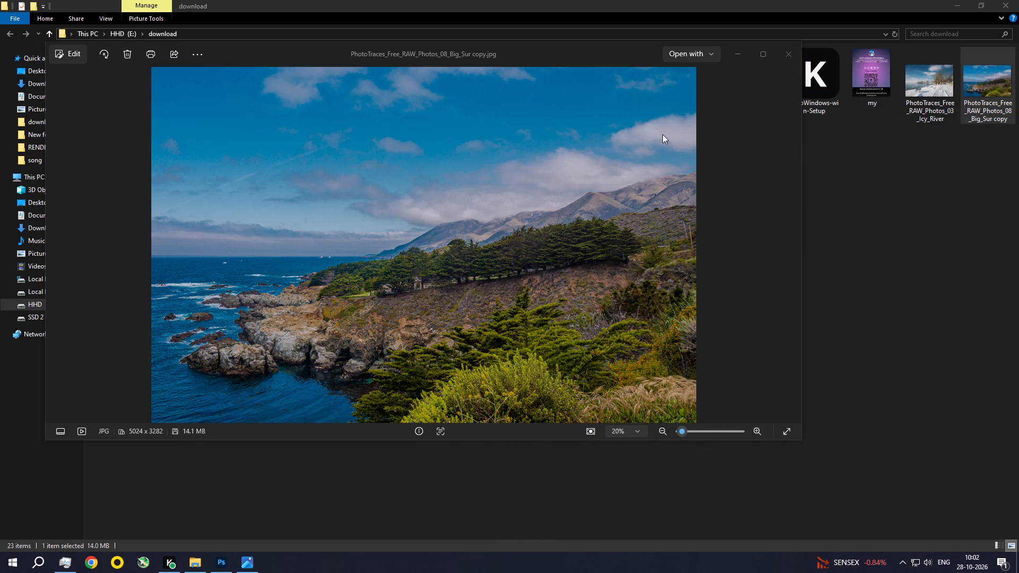
# Examine the mountains, clouds and trees of the exported Big Sur copy JPEG up close in a maximized Photos window, then close it.
pyautogui.click(774, 53)
pyautogui.scroll(3, 593, 230)
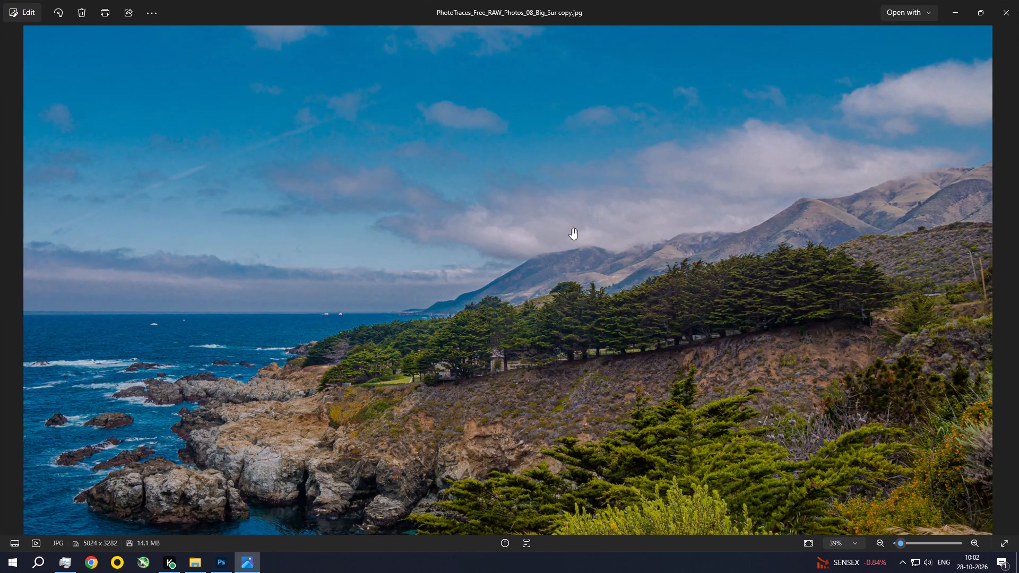
pyautogui.scroll(2, 572, 228)
pyautogui.scroll(-2, 589, 255)
pyautogui.scroll(6, 588, 256)
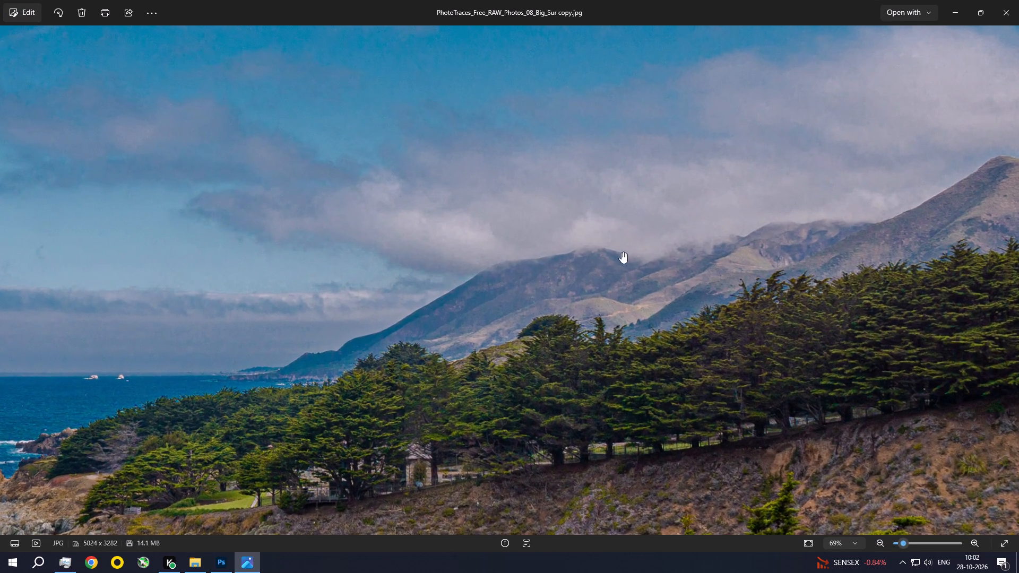
pyautogui.moveTo(657, 258); pyautogui.dragTo(349, 223)
pyautogui.moveTo(310, 259); pyautogui.dragTo(545, 229)
pyautogui.scroll(-1, 545, 229)
pyautogui.scroll(1, 545, 229)
pyautogui.scroll(-3, 545, 229)
pyautogui.scroll(2, 541, 220)
pyautogui.scroll(-3, 541, 220)
pyautogui.scroll(2, 541, 220)
pyautogui.scroll(-1, 540, 219)
pyautogui.scroll(7, 540, 219)
pyautogui.scroll(-1, 540, 219)
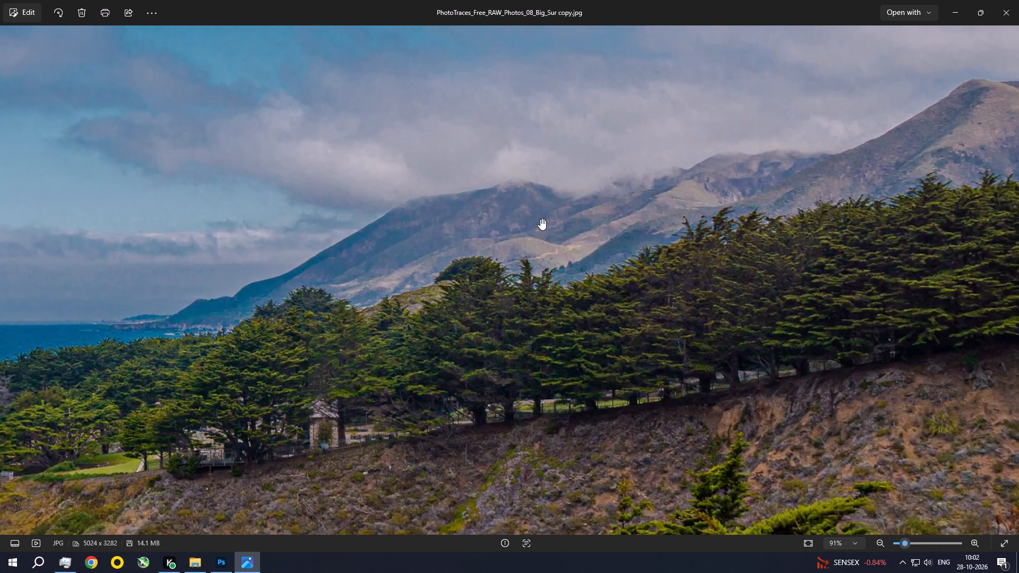
pyautogui.scroll(-6, 540, 219)
pyautogui.scroll(1, 540, 219)
pyautogui.scroll(-4, 540, 219)
pyautogui.scroll(1, 537, 218)
pyautogui.scroll(-5, 537, 218)
pyautogui.scroll(1, 534, 216)
pyautogui.scroll(-2, 534, 216)
pyautogui.click(1018, 0)
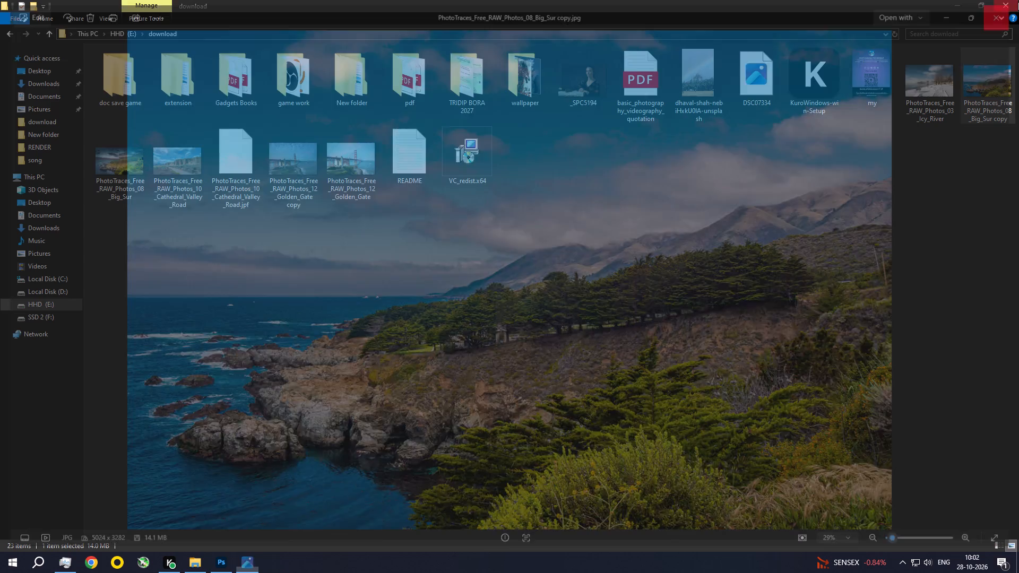